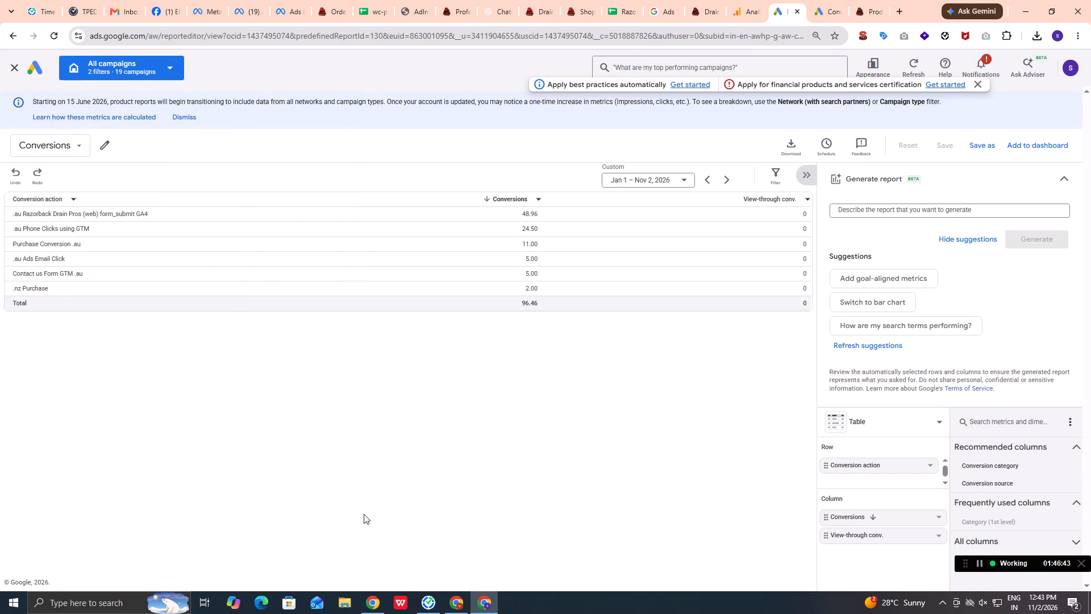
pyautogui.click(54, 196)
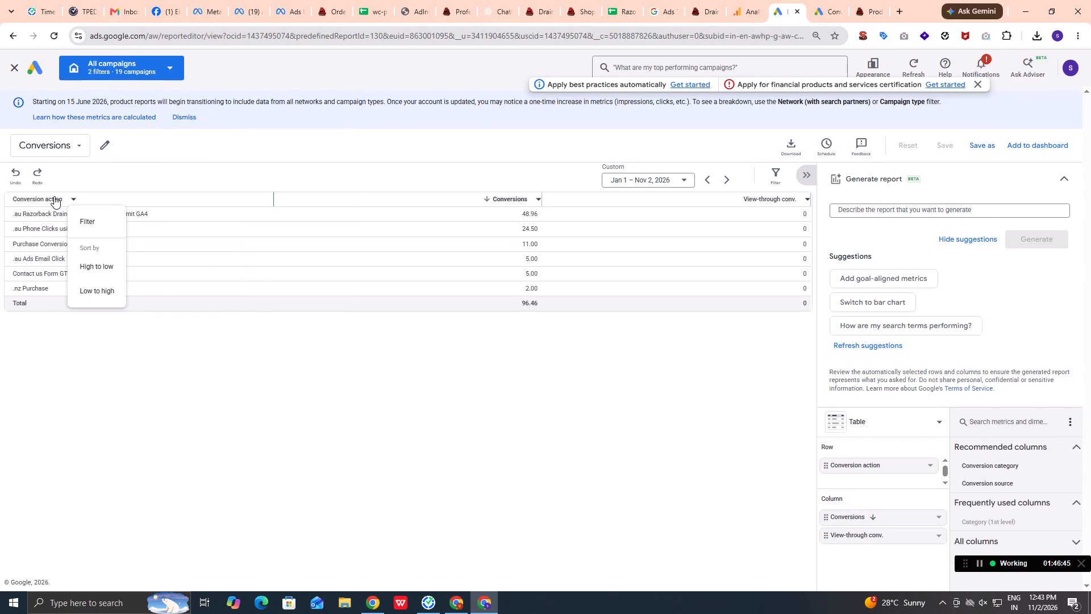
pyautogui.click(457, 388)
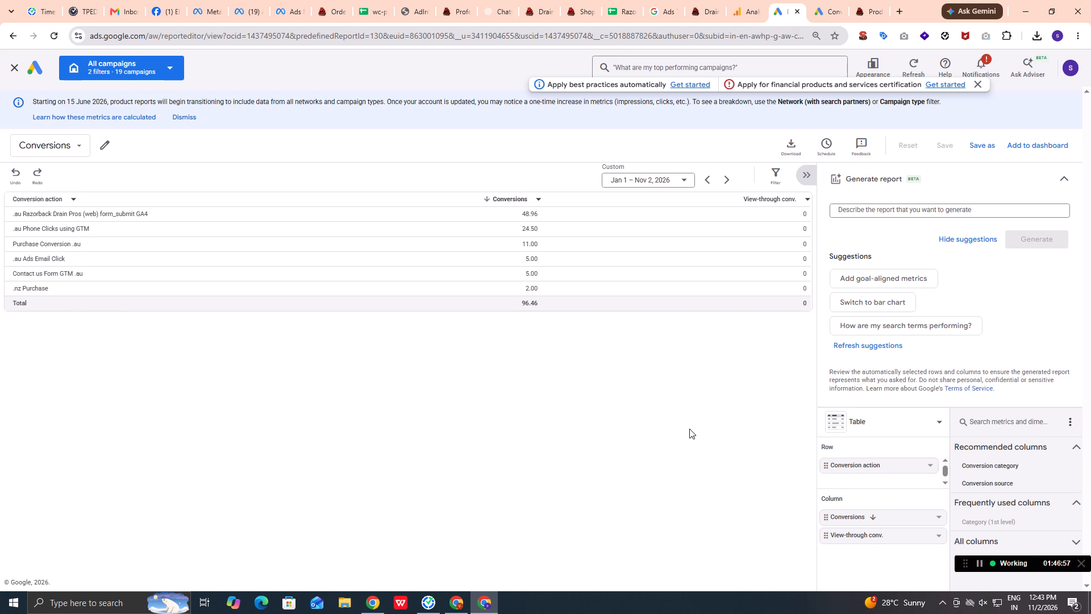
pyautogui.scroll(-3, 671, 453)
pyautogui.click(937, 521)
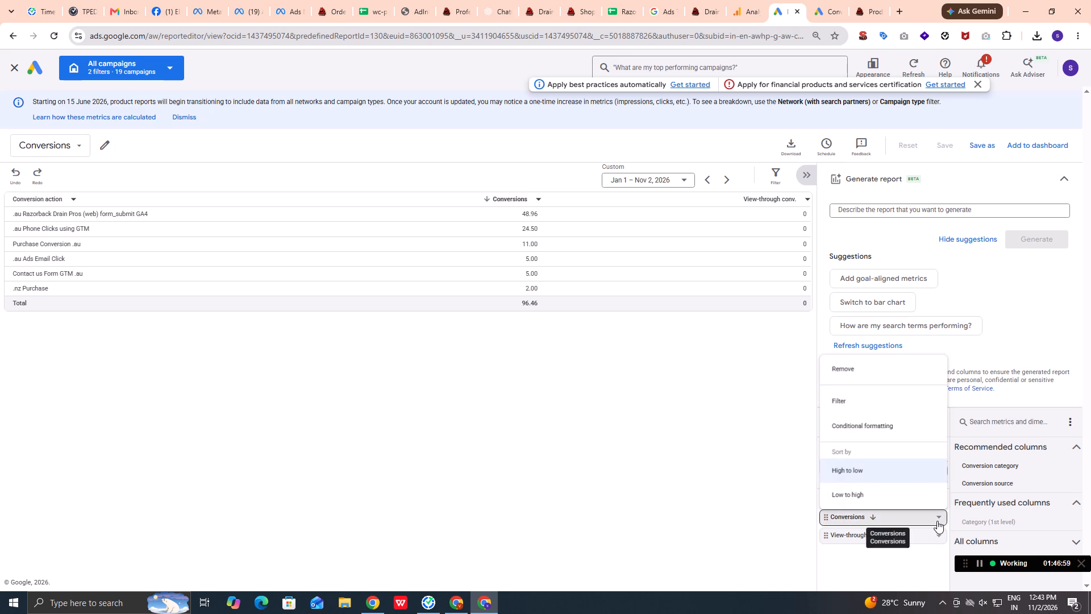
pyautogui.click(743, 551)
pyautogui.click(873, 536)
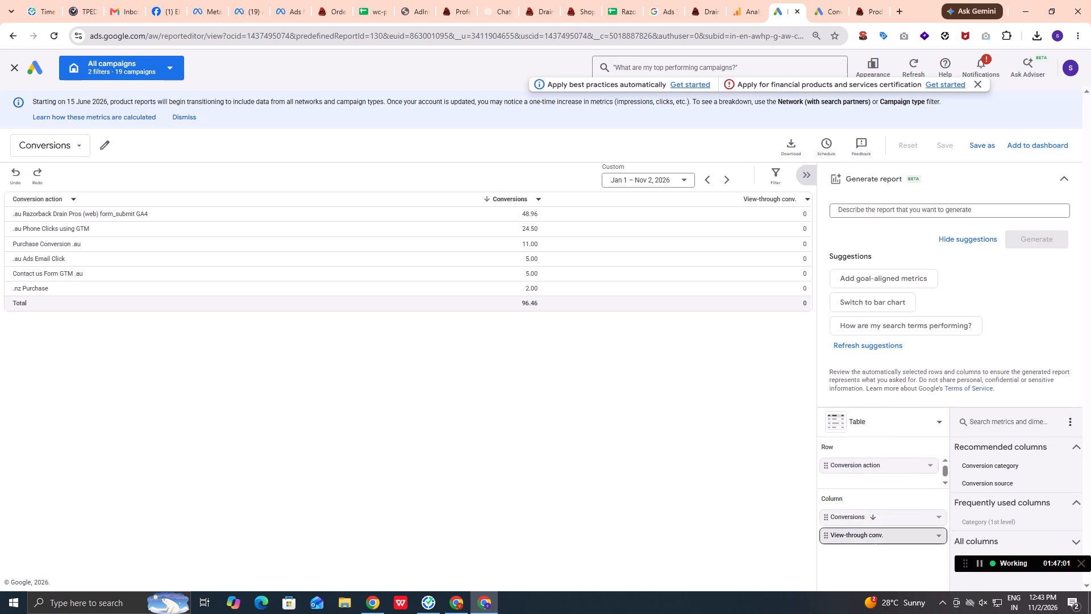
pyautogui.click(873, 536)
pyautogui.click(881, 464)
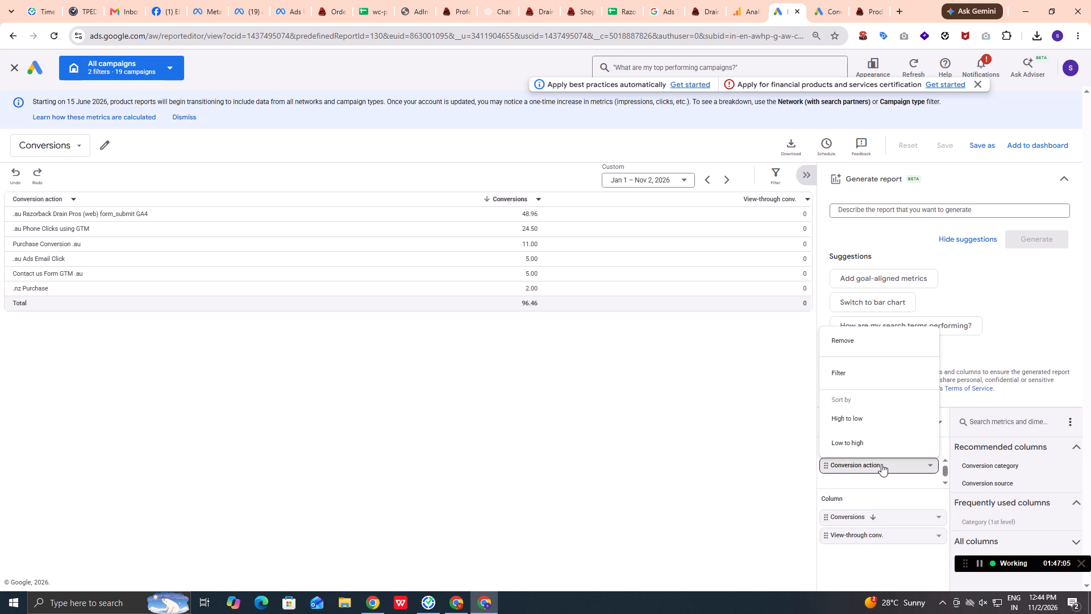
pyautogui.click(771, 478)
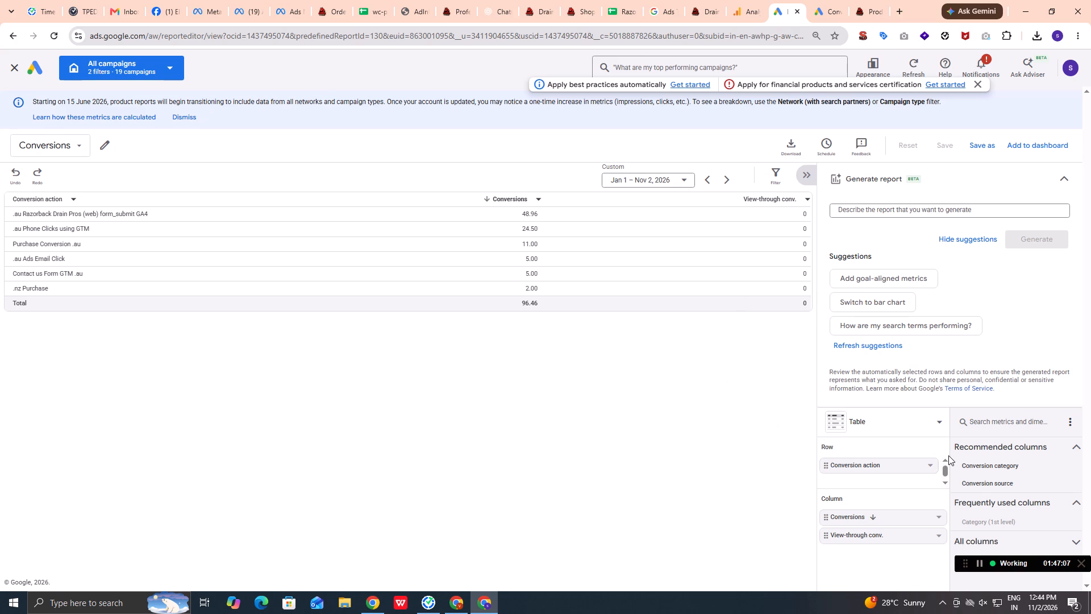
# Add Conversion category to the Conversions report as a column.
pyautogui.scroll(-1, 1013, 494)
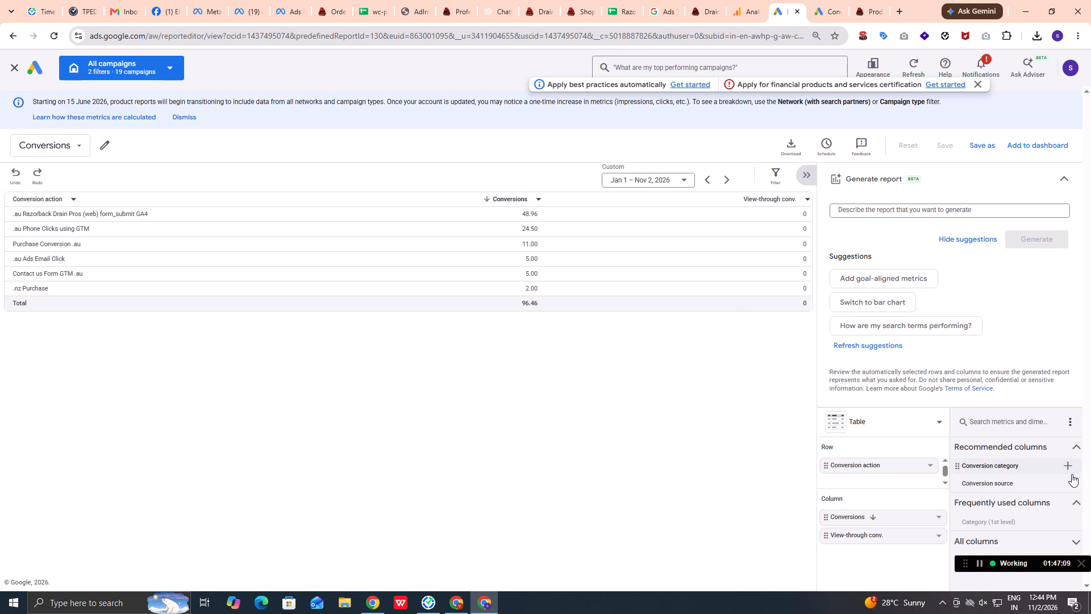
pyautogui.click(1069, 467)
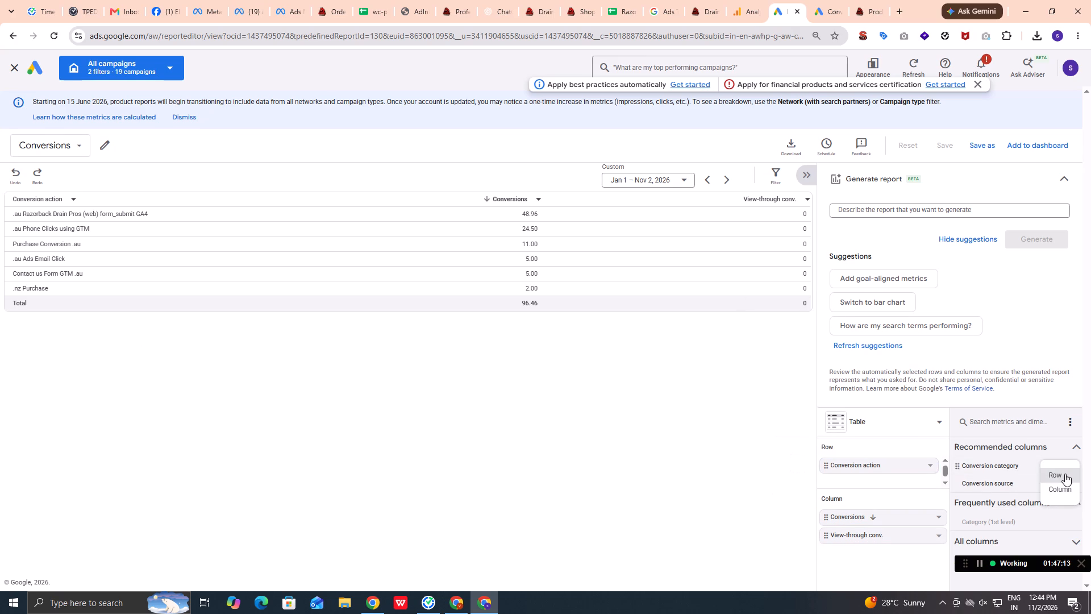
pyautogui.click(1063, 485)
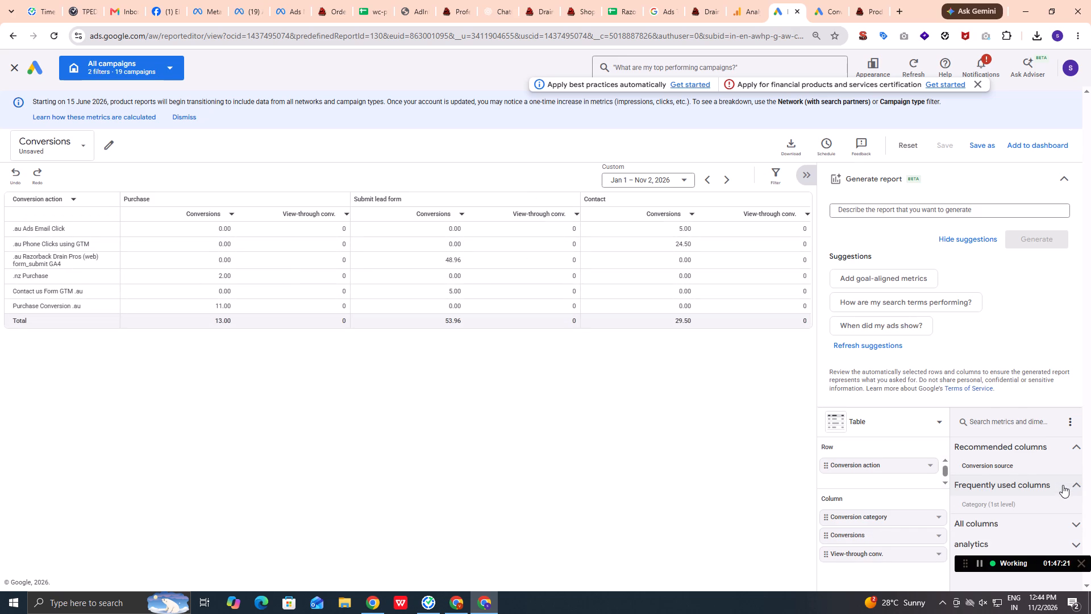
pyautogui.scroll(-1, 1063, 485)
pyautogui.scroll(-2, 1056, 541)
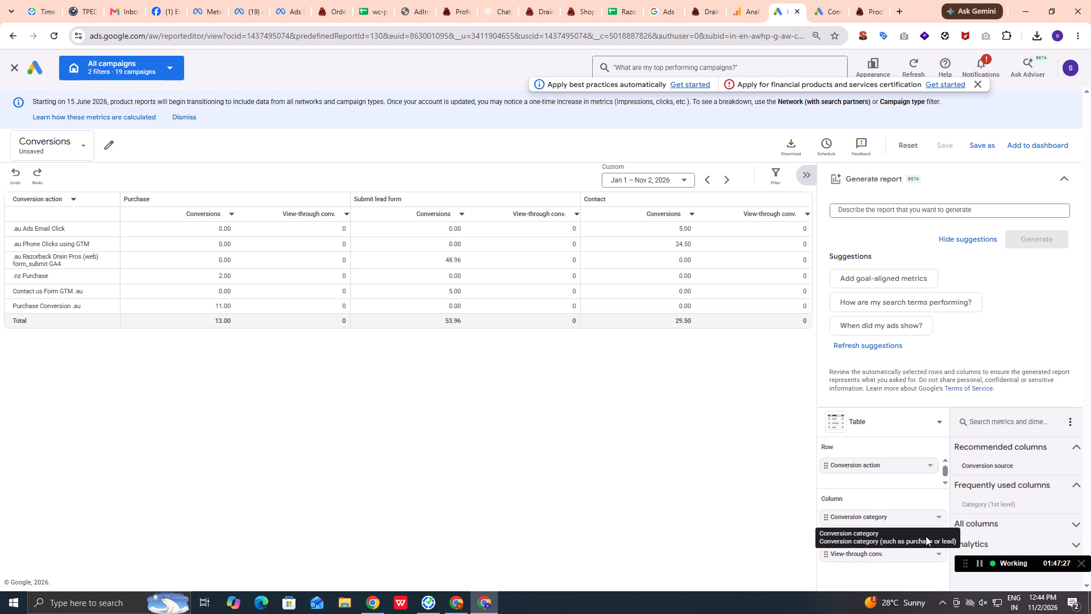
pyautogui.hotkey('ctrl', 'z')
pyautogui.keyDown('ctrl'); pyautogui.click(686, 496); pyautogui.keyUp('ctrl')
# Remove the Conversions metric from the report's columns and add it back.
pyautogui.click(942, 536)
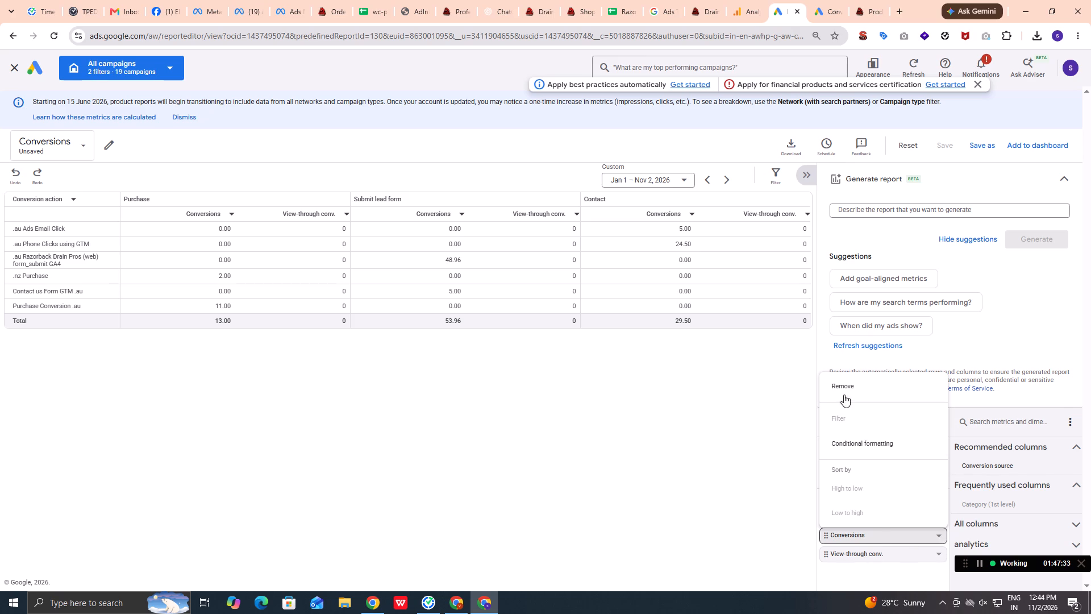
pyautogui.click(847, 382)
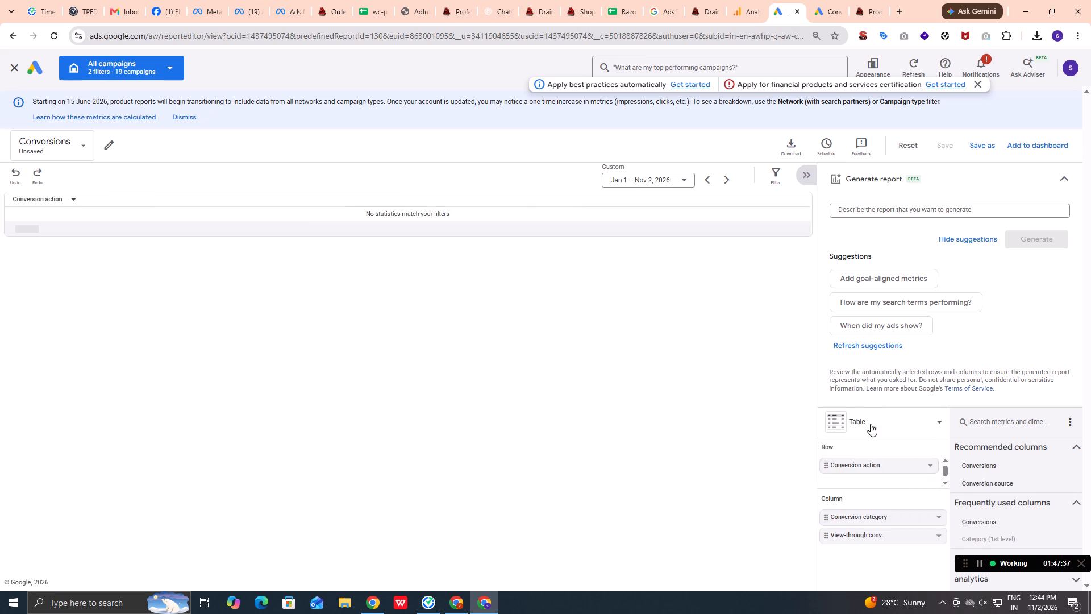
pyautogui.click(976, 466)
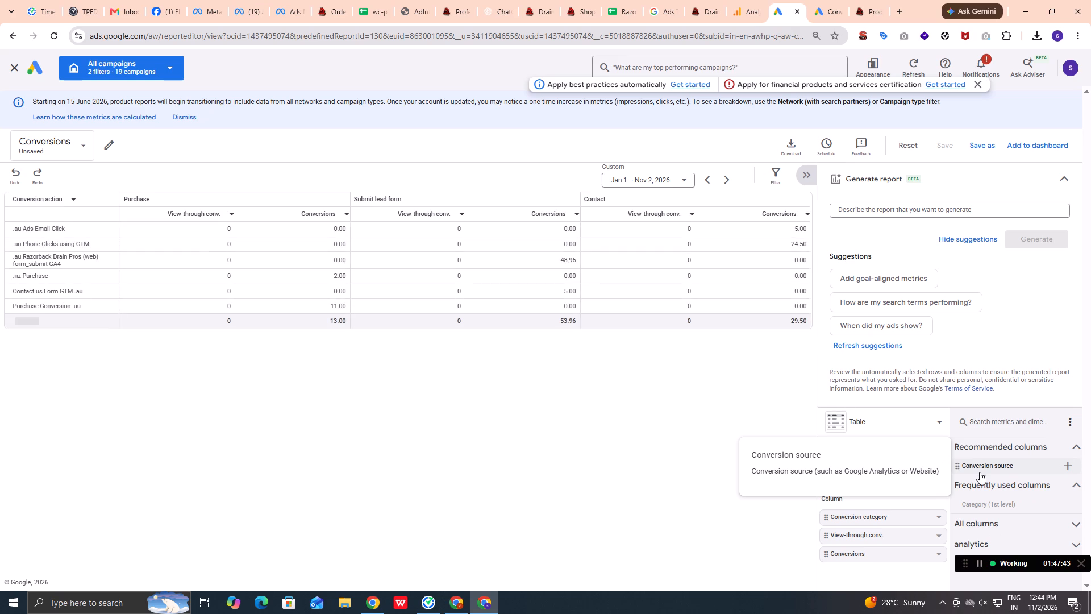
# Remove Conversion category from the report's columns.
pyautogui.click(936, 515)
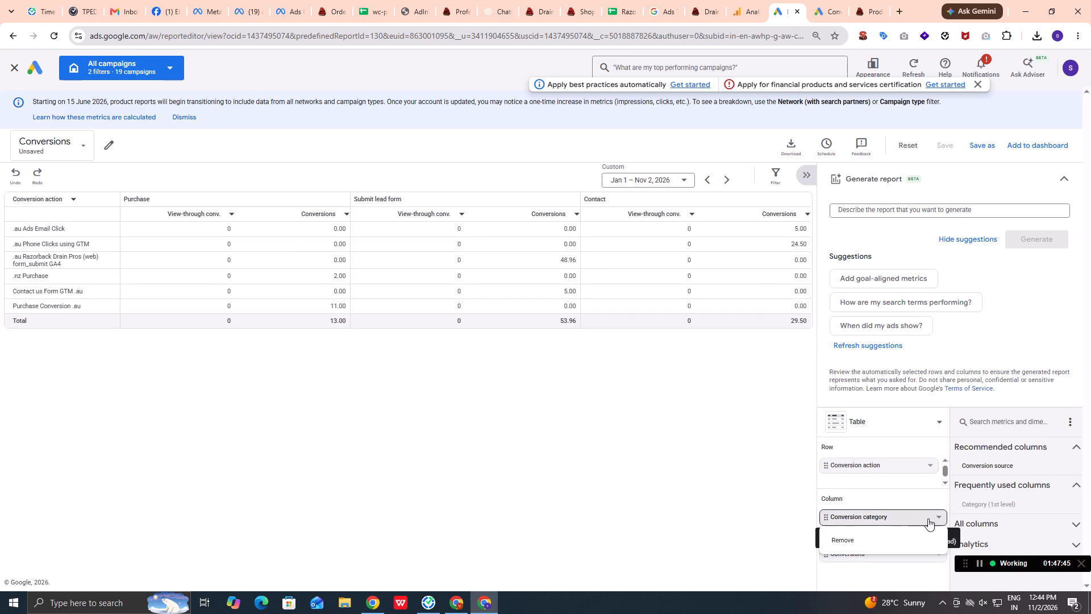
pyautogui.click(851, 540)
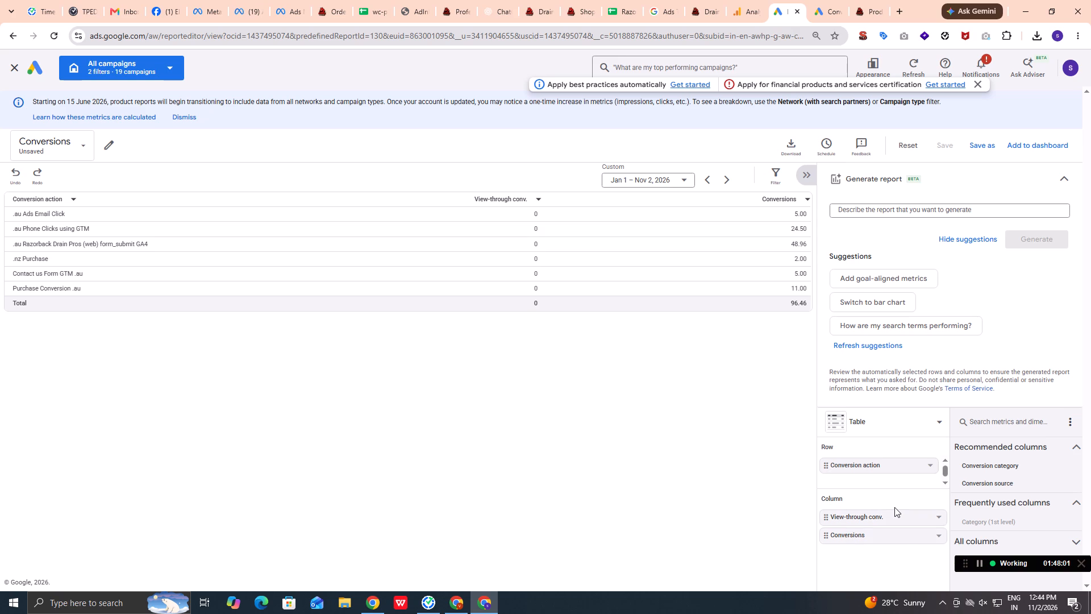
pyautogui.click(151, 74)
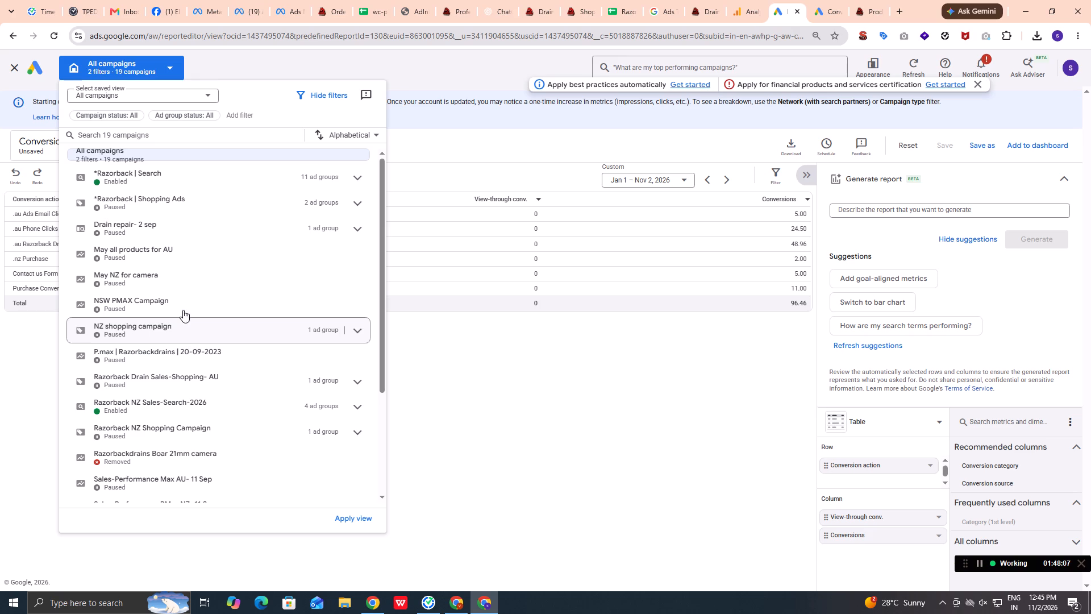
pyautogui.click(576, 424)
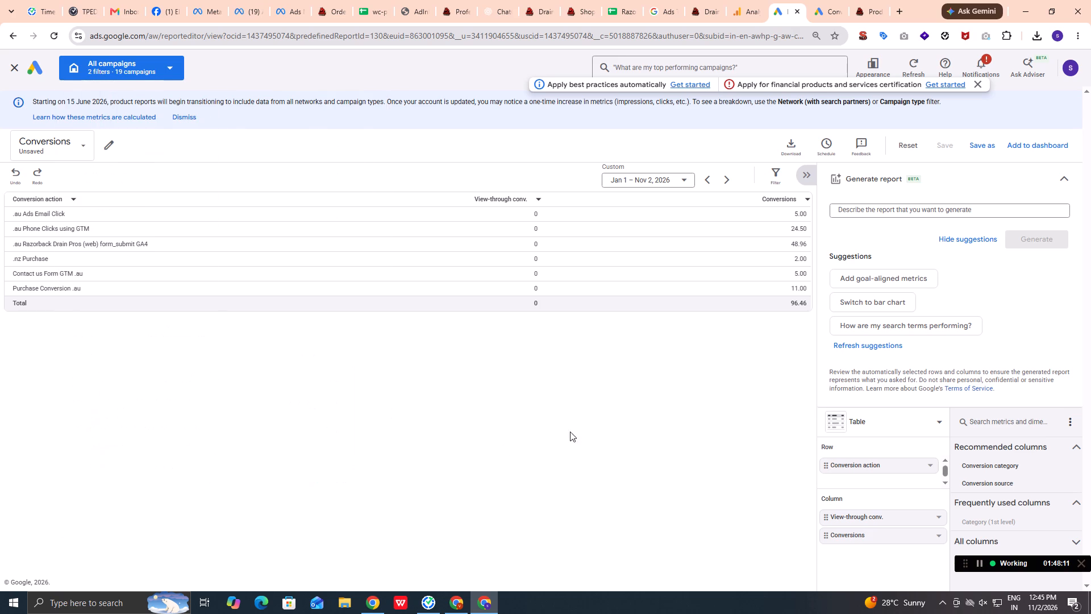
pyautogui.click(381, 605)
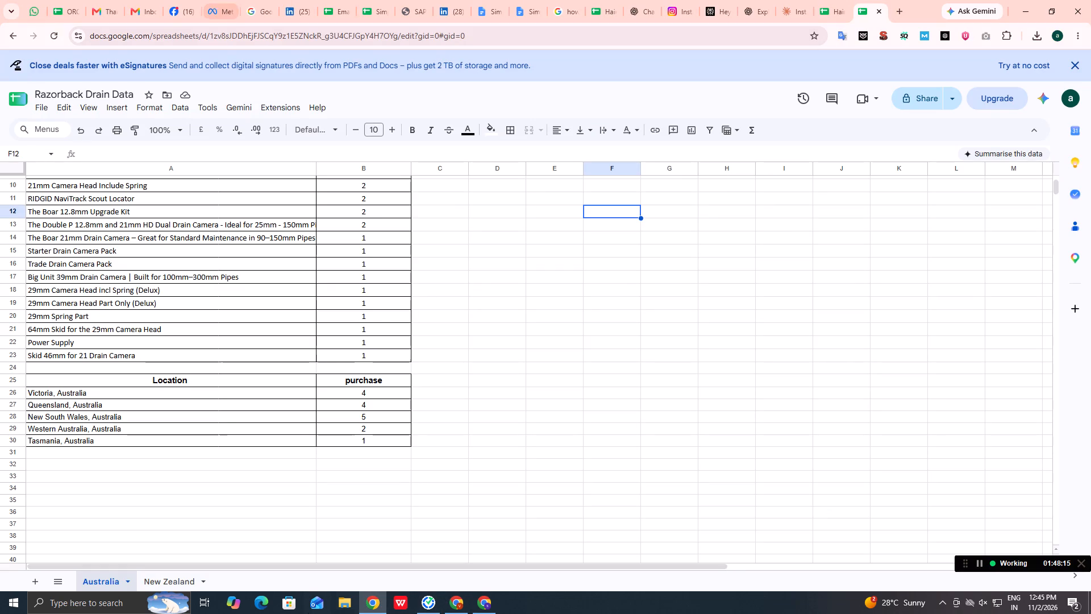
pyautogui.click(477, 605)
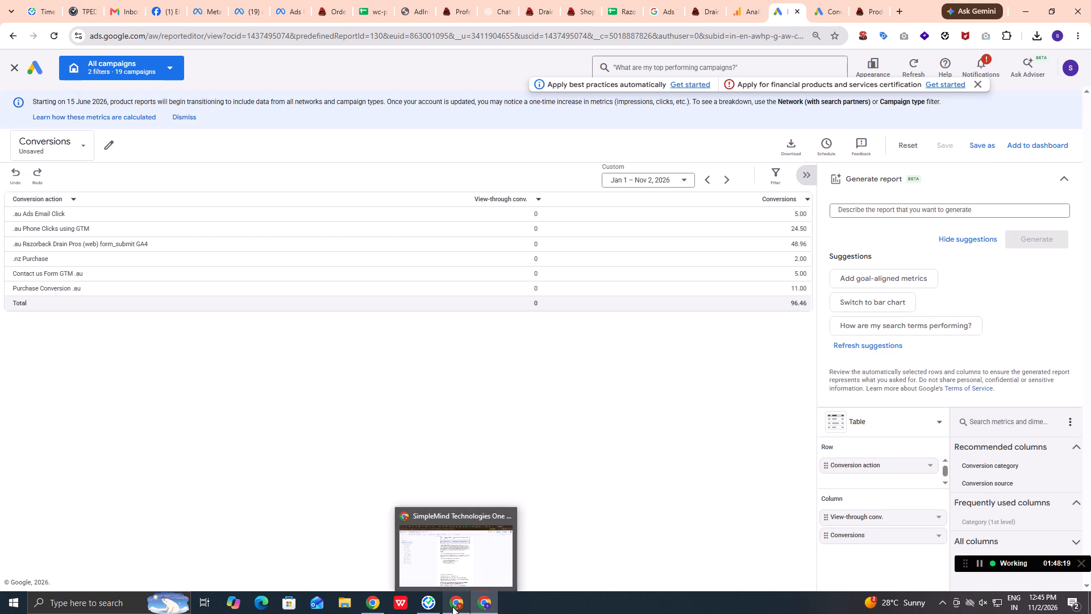
# Switch to the Meta Ads Manager ads list for Razorback Drains V2 and dismiss the loading dialog.
pyautogui.click(298, 0)
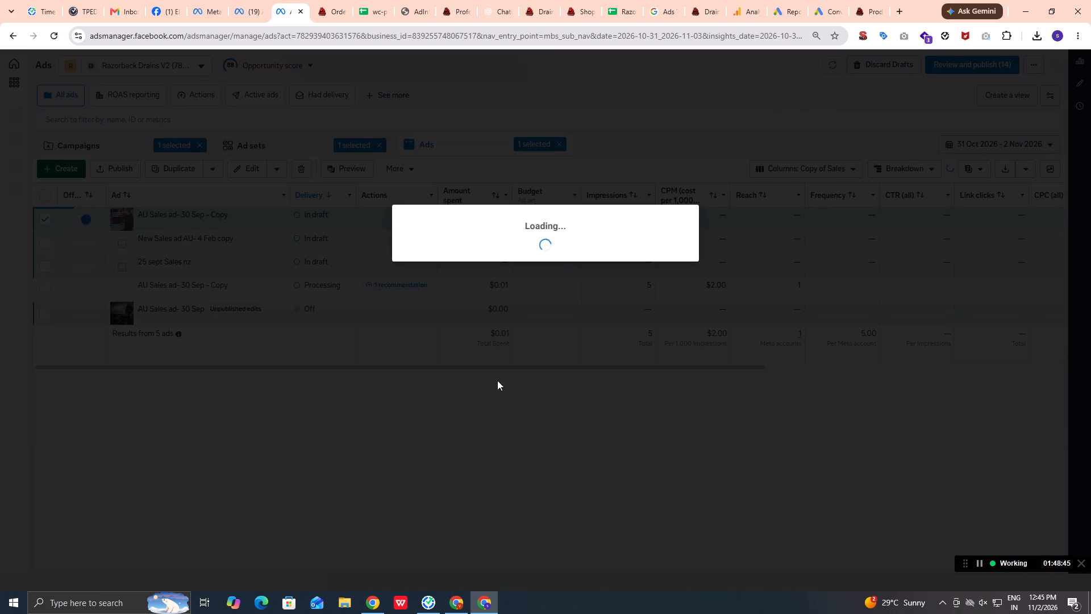
pyautogui.click(506, 438)
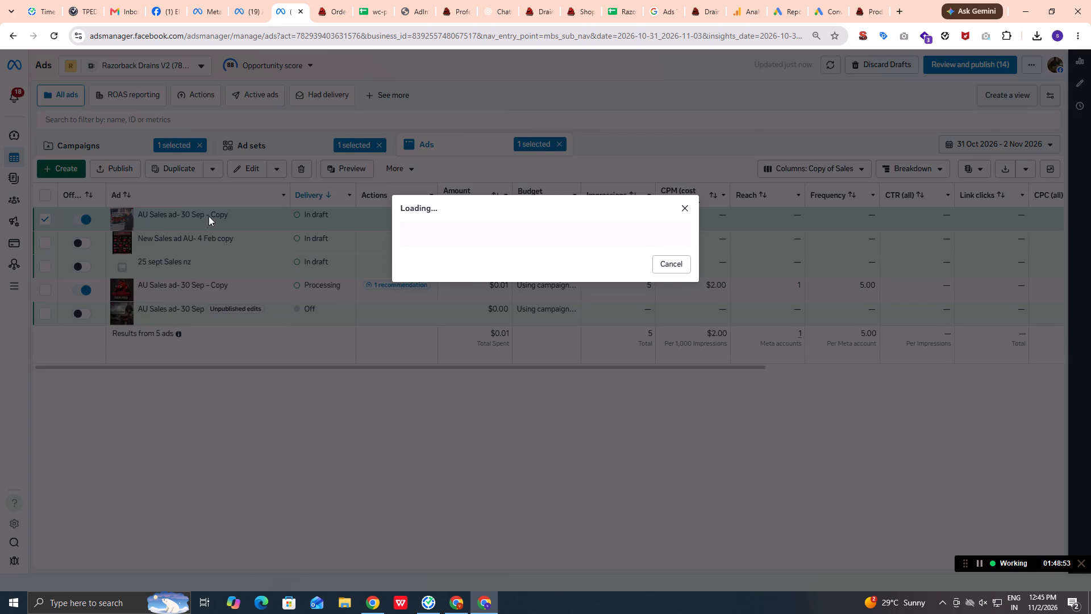
pyautogui.click(640, 263)
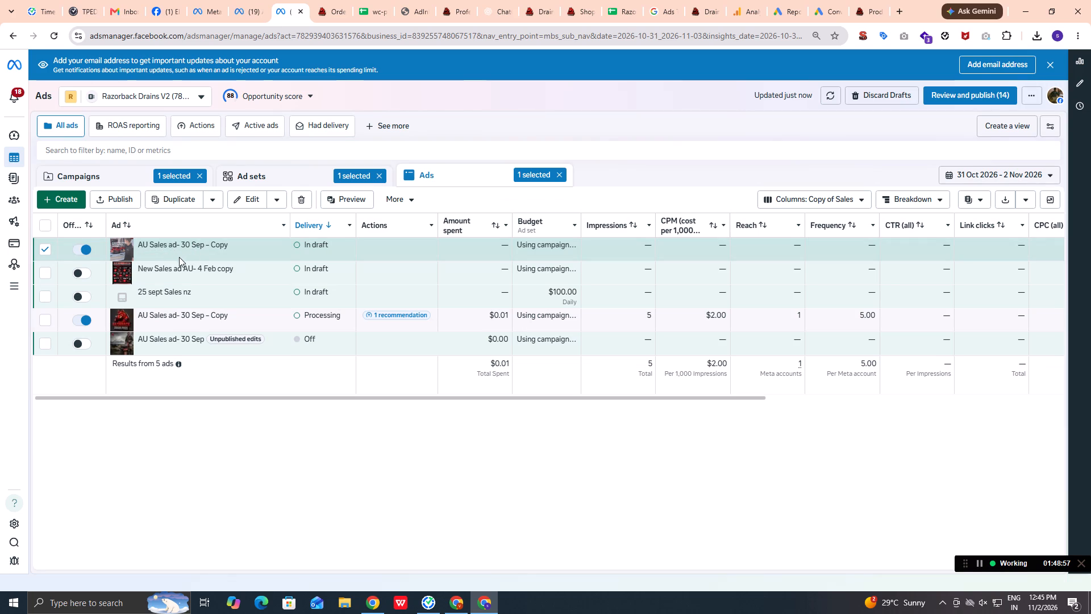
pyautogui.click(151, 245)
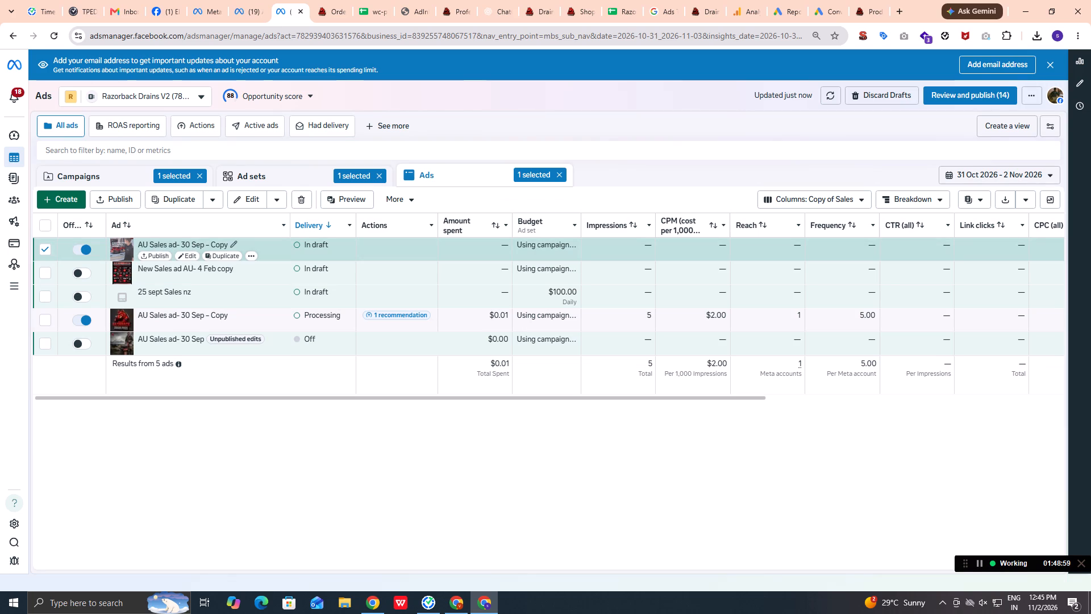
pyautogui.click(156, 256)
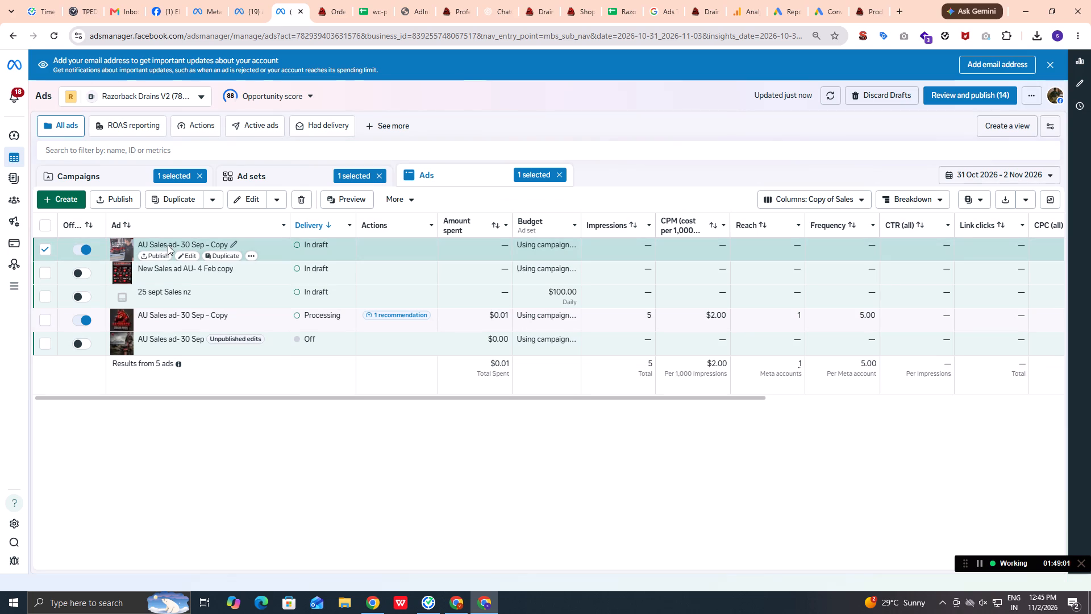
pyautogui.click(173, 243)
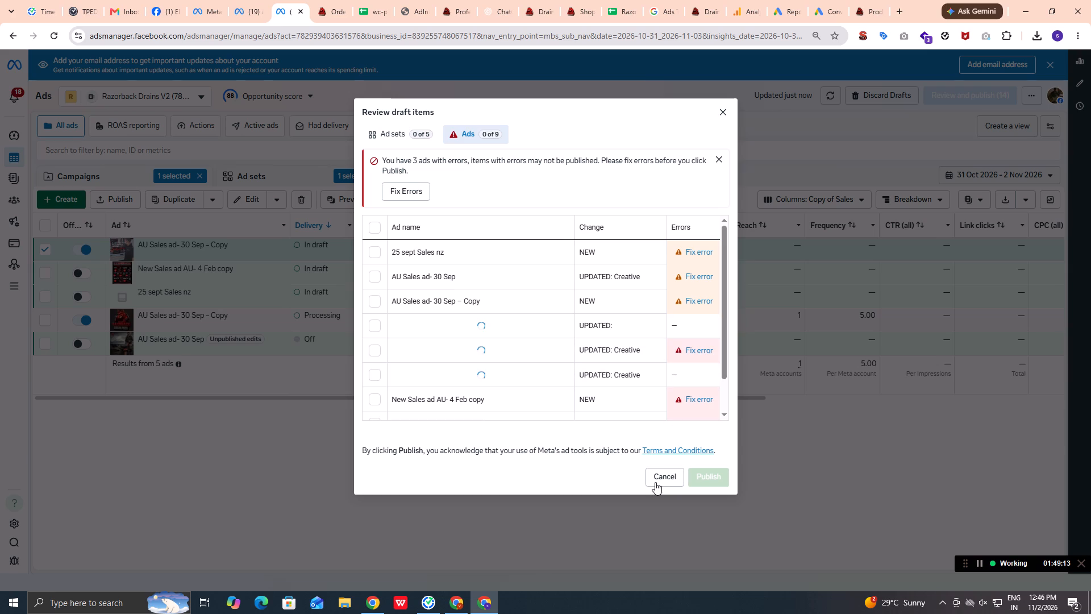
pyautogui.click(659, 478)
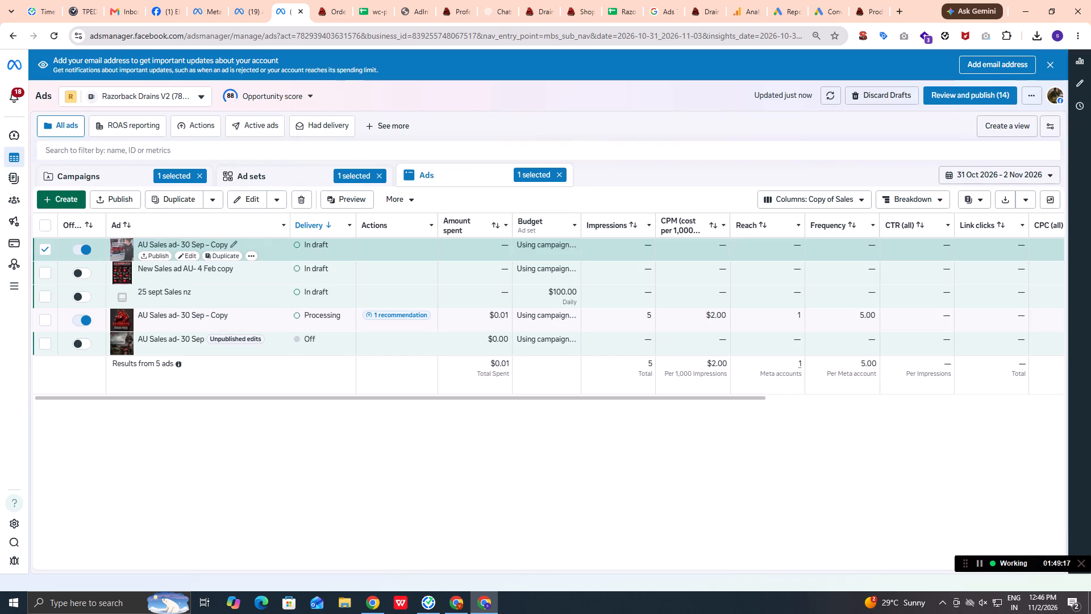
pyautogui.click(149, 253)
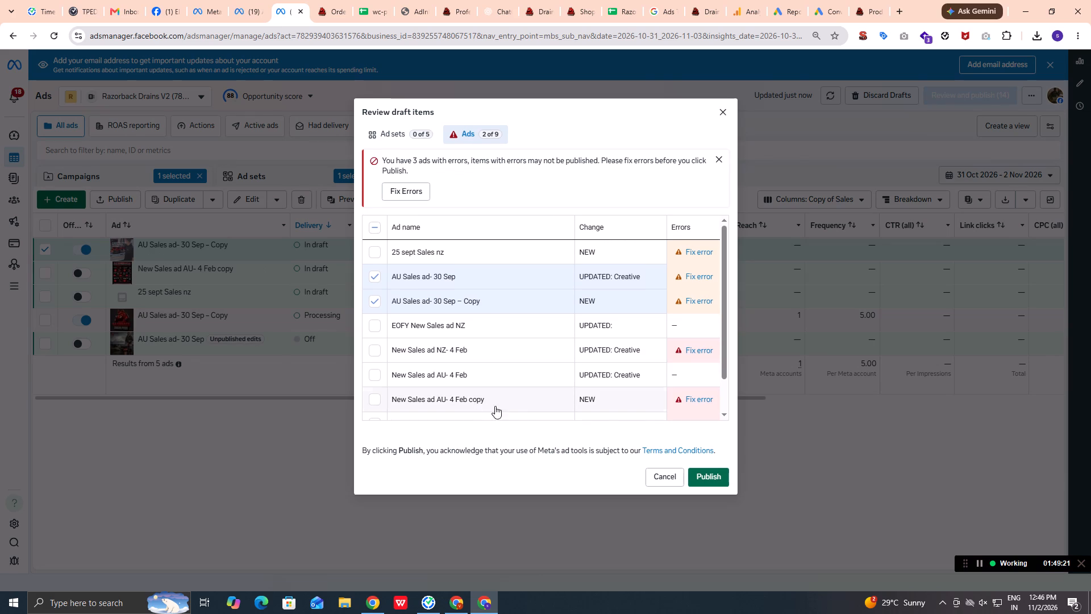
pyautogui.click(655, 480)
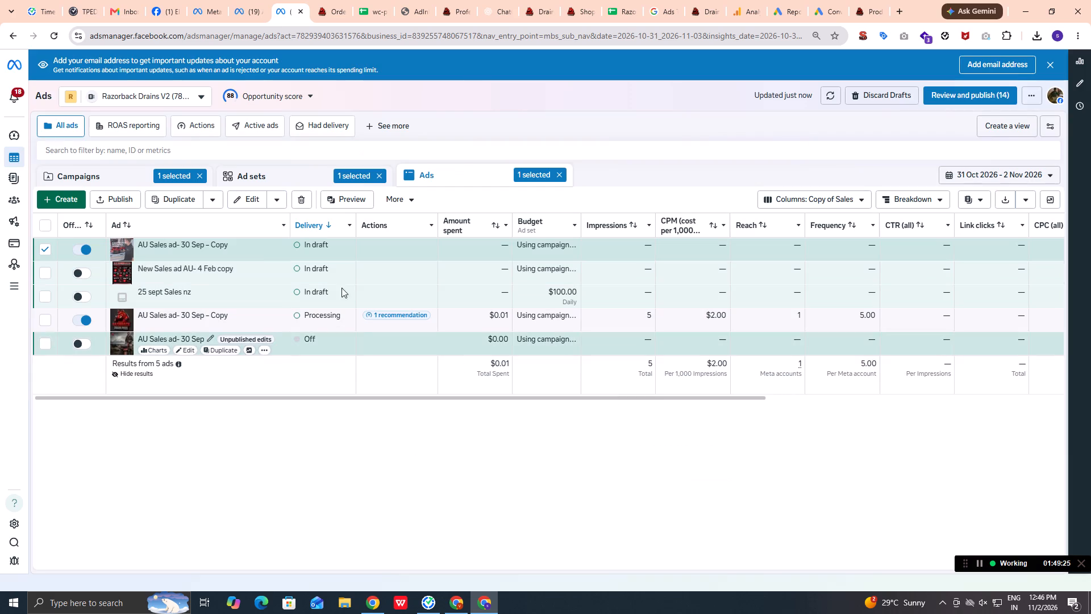
# Open the draft ad AU Sales ad- 30 Sep – Copy for editing and switch it off and back on.
pyautogui.click(185, 257)
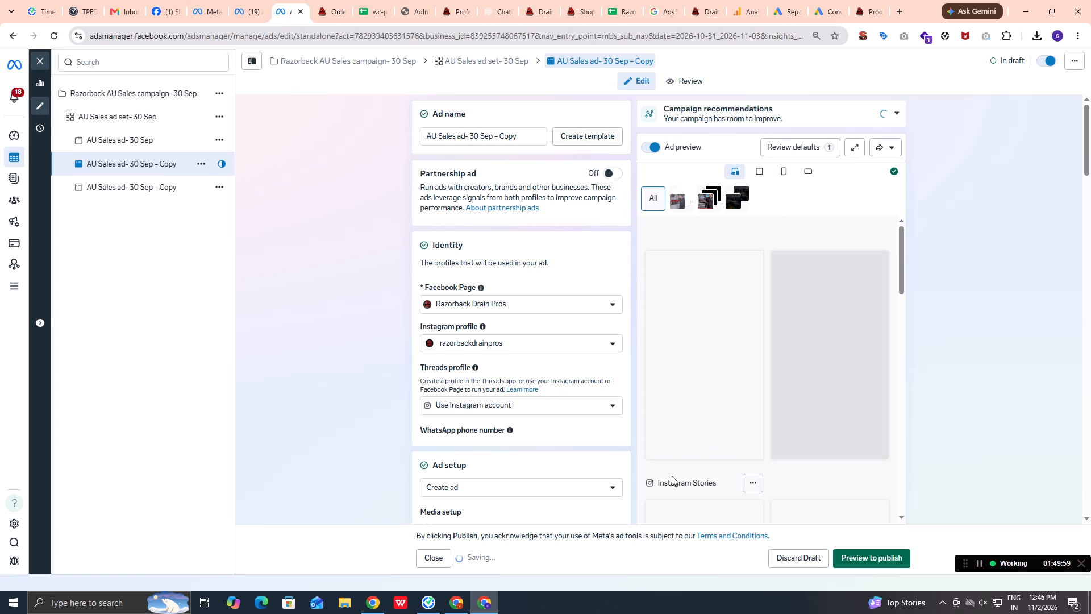
pyautogui.click(1041, 61)
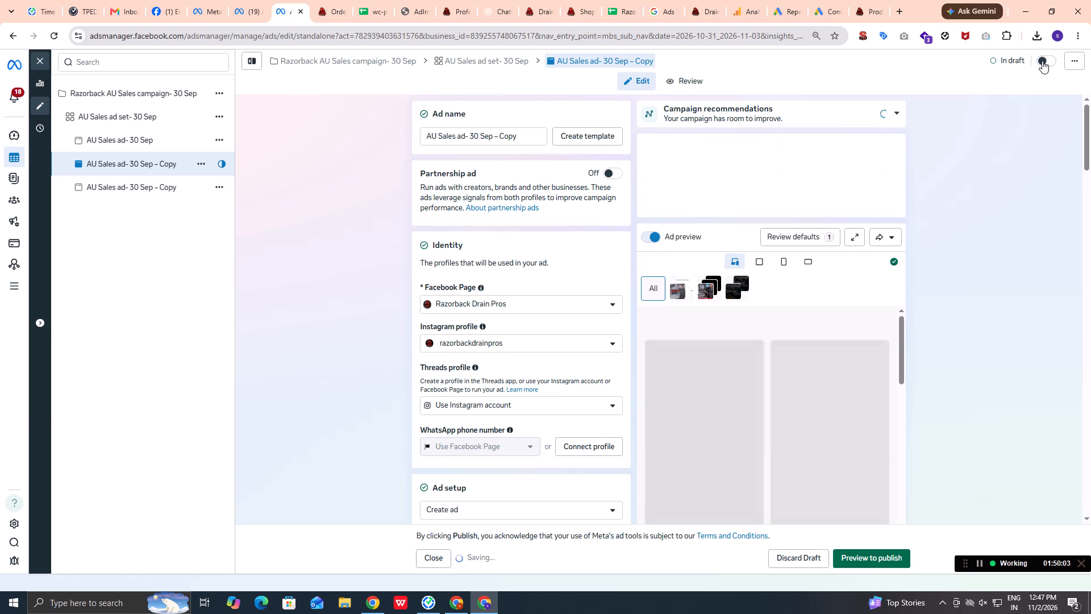
pyautogui.click(1056, 60)
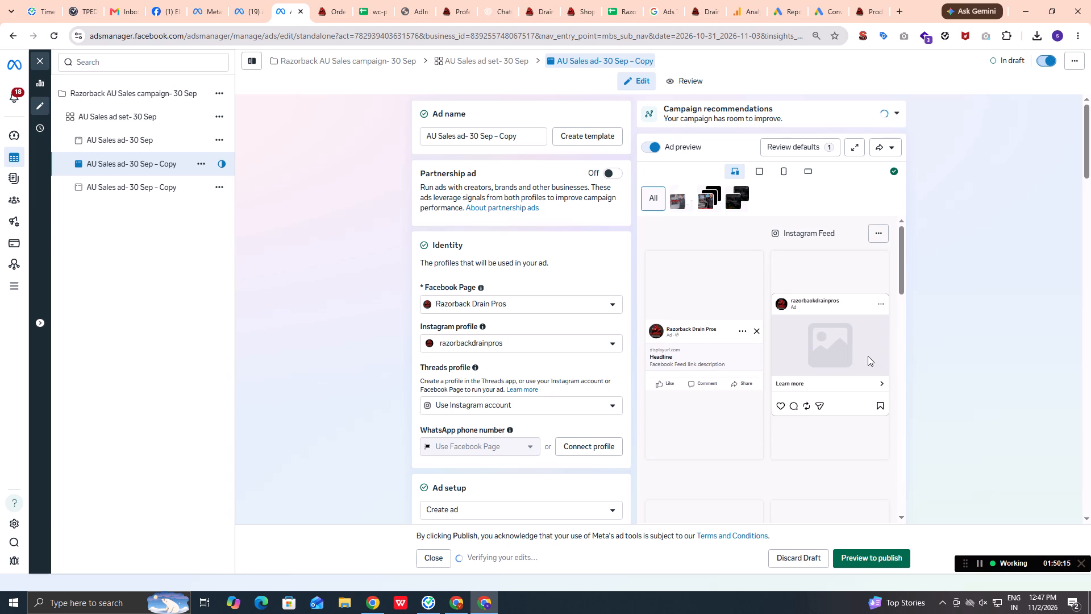
# Review the draft ad's identity, ad setup, website destination, personalised destinations, creative setup and uploaded media.
pyautogui.scroll(-4, 519, 420)
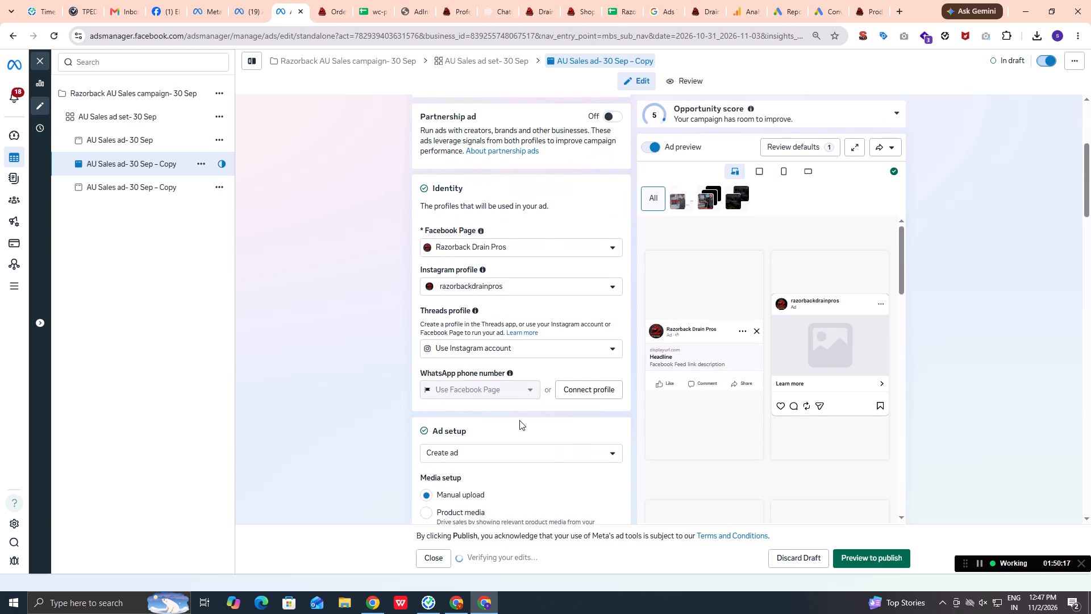
pyautogui.scroll(1, 519, 420)
pyautogui.scroll(-1, 519, 420)
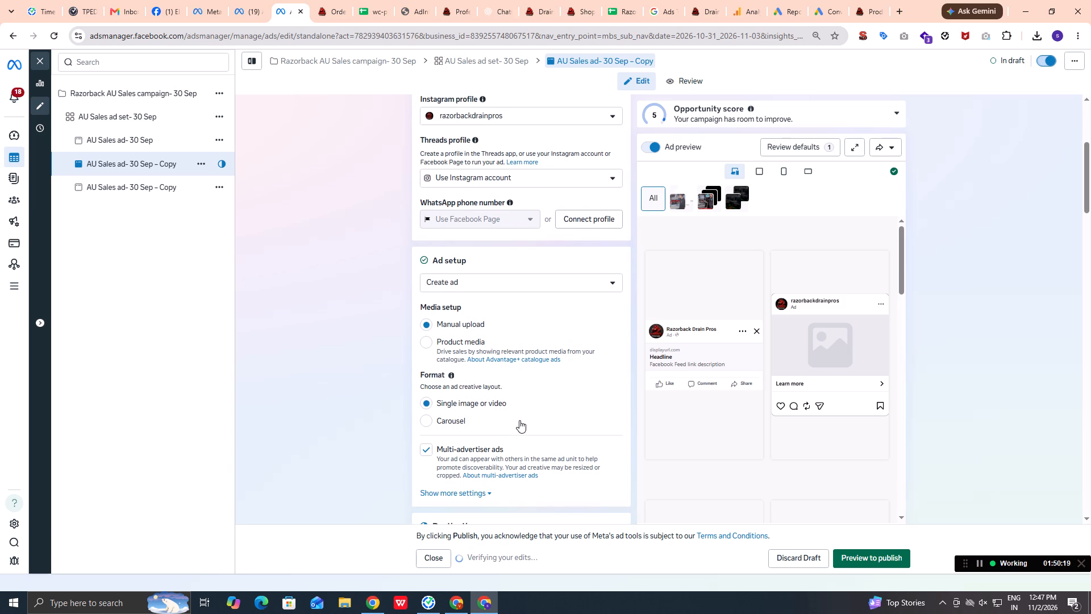
pyautogui.scroll(-4, 519, 420)
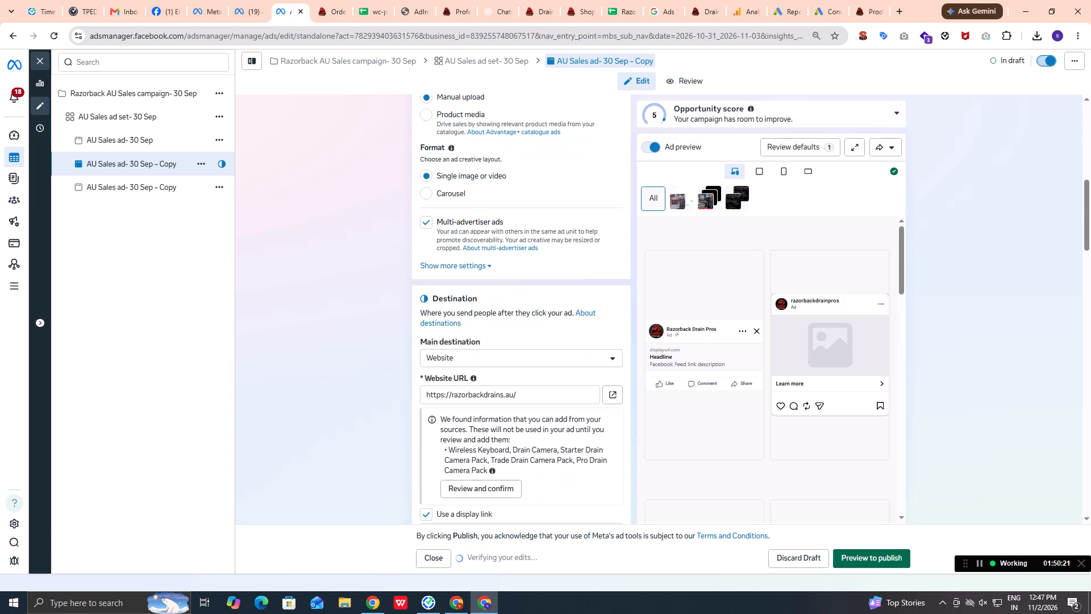
pyautogui.scroll(-4, 519, 420)
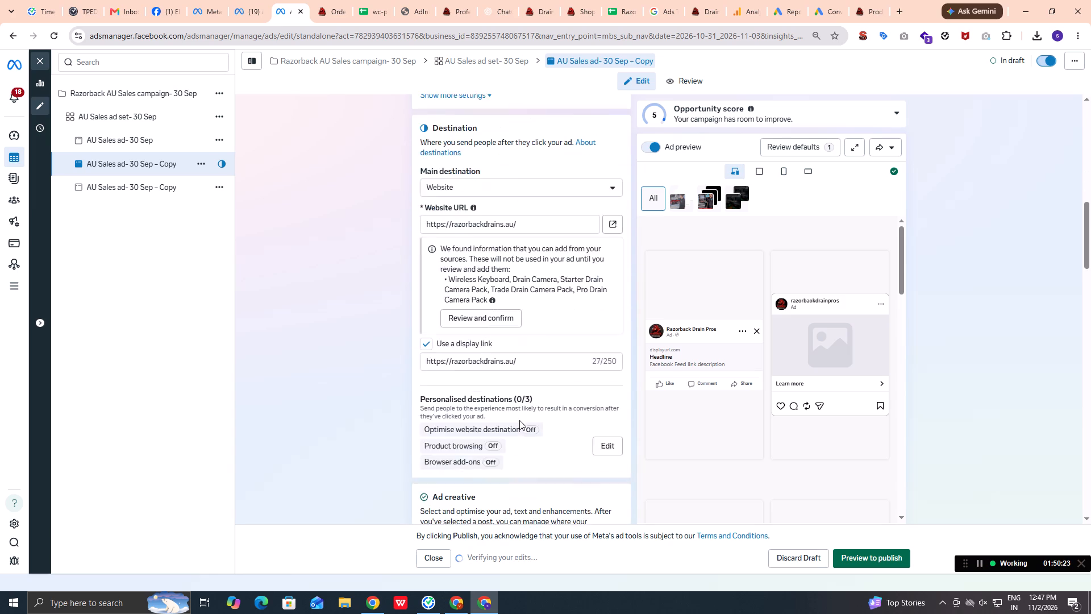
pyautogui.scroll(-2, 519, 420)
pyautogui.scroll(1, 519, 420)
pyautogui.scroll(-2, 519, 420)
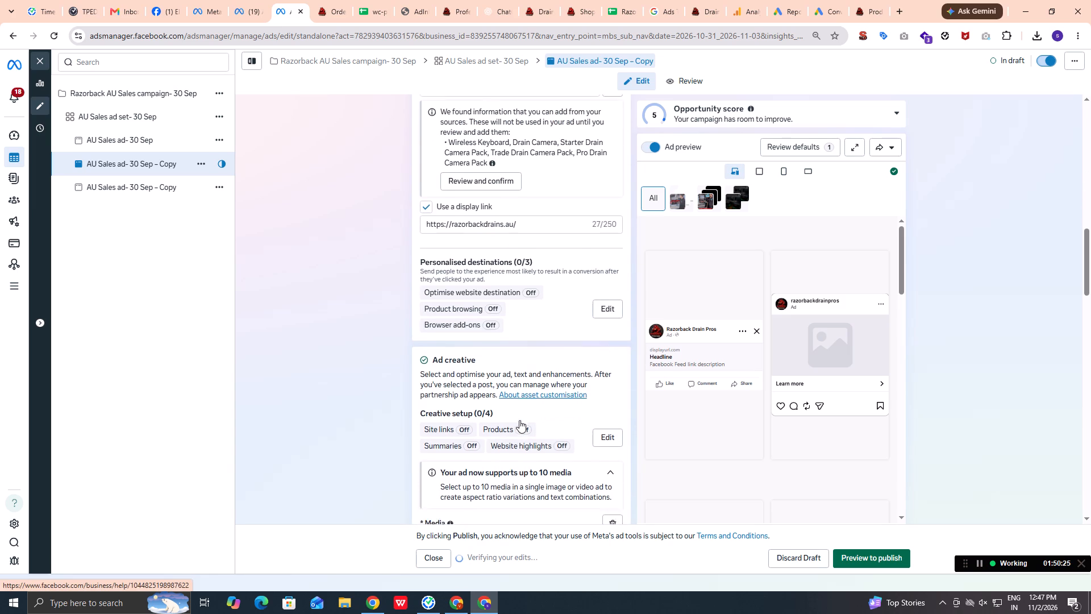
pyautogui.scroll(-2, 519, 420)
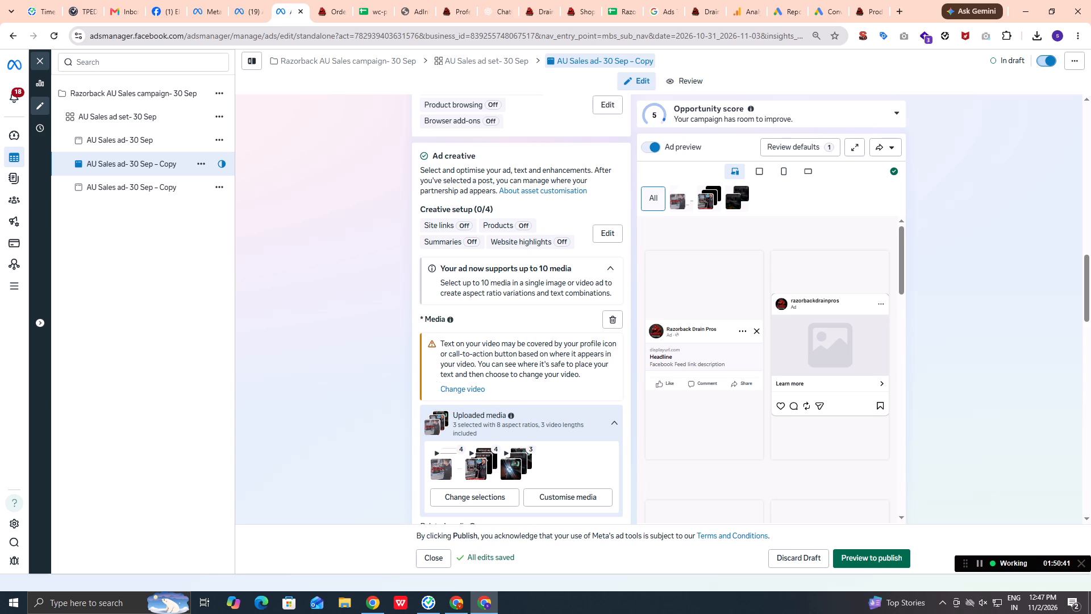
# Try to publish the draft ad AU Sales ad- 30 Sep – Copy from its ad setup preview.
pyautogui.click(852, 554)
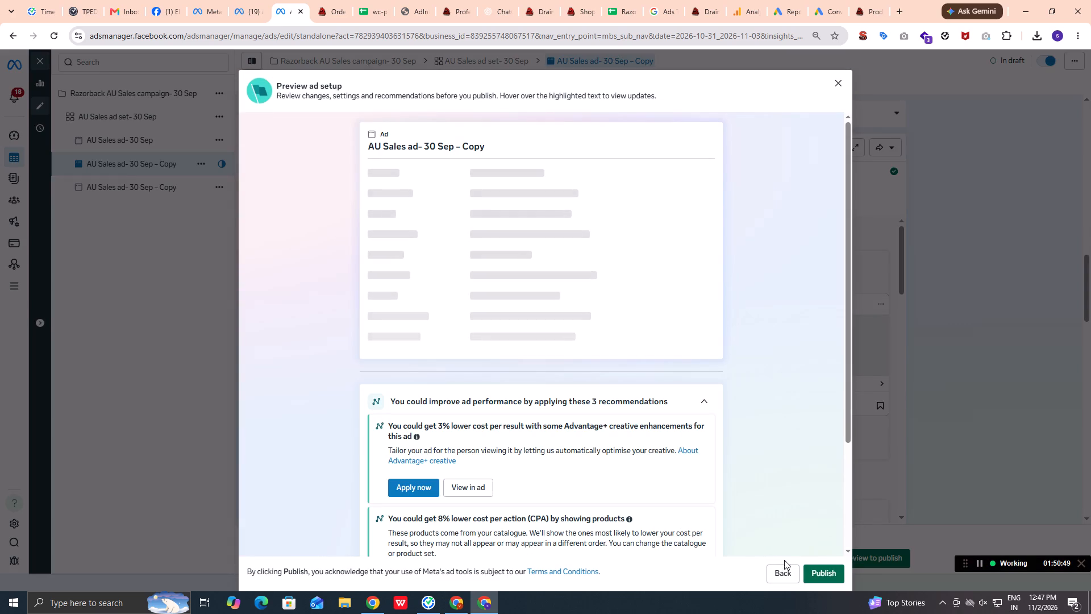
pyautogui.click(832, 576)
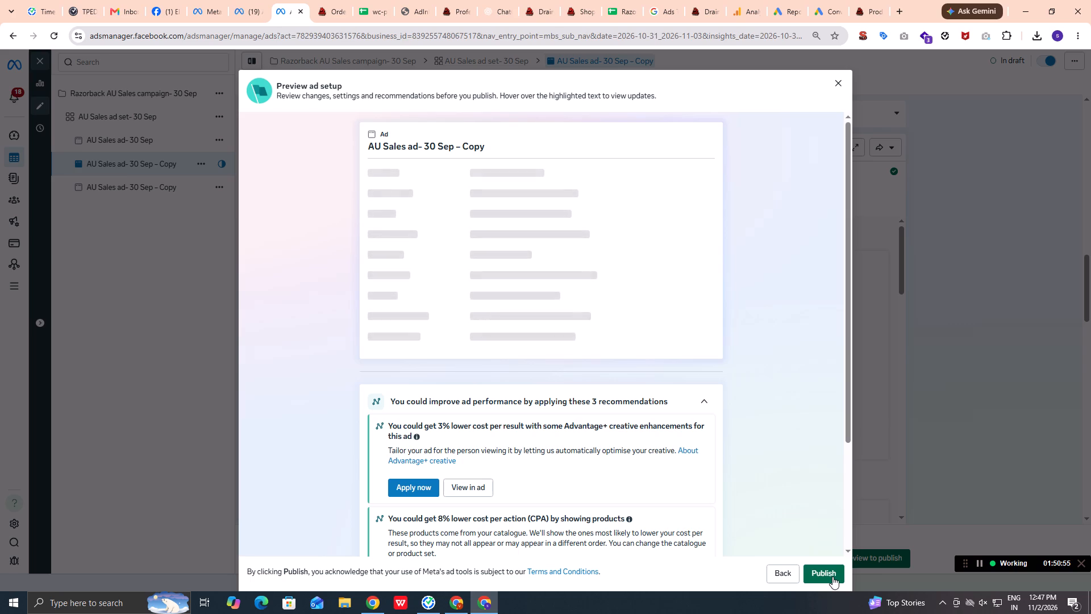
pyautogui.scroll(-2, 690, 352)
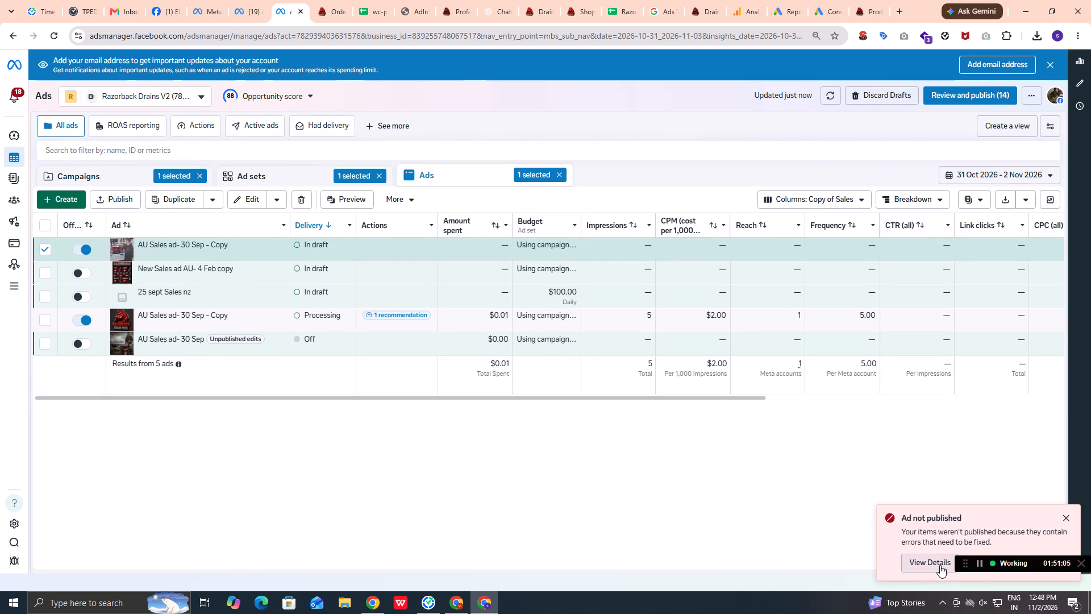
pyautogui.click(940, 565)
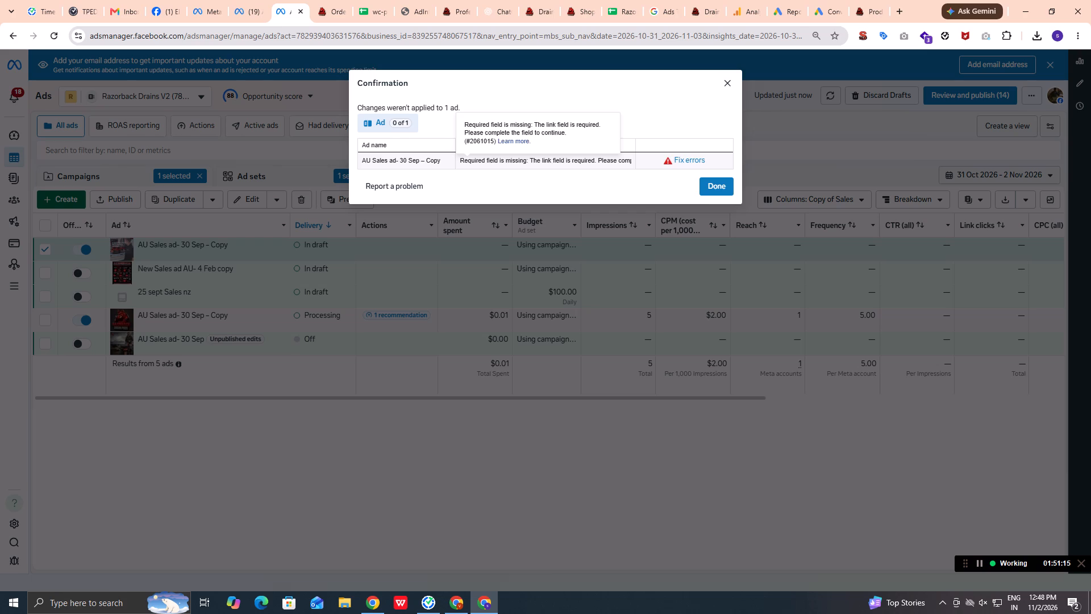
# Dismiss the publishing confirmation and reopen the draft ad "AU Sales ad- 30 Sep – Copy" for editing.
pyautogui.click(709, 186)
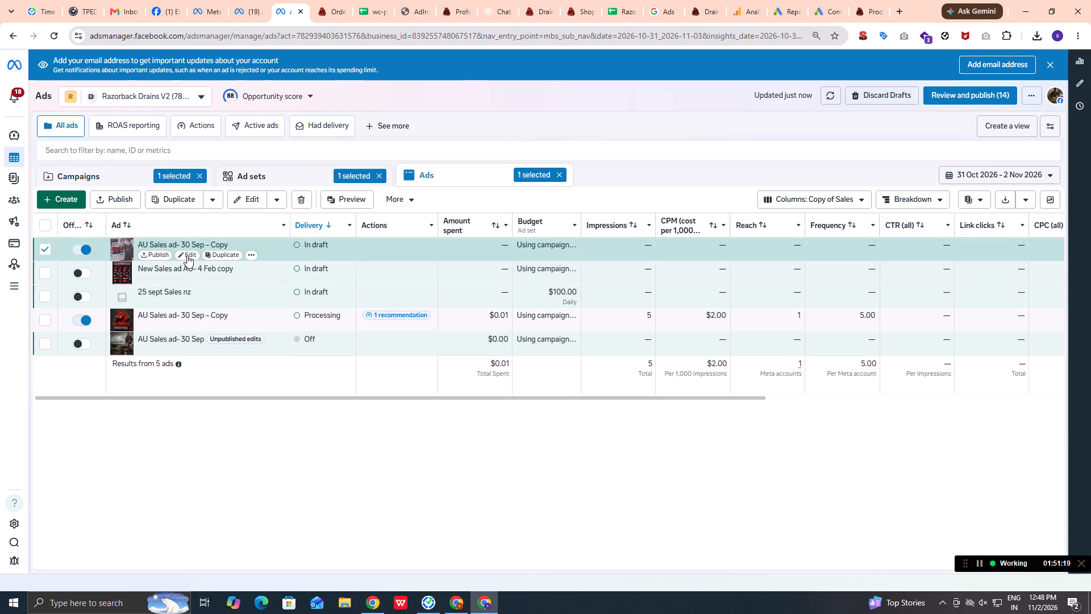
pyautogui.click(188, 255)
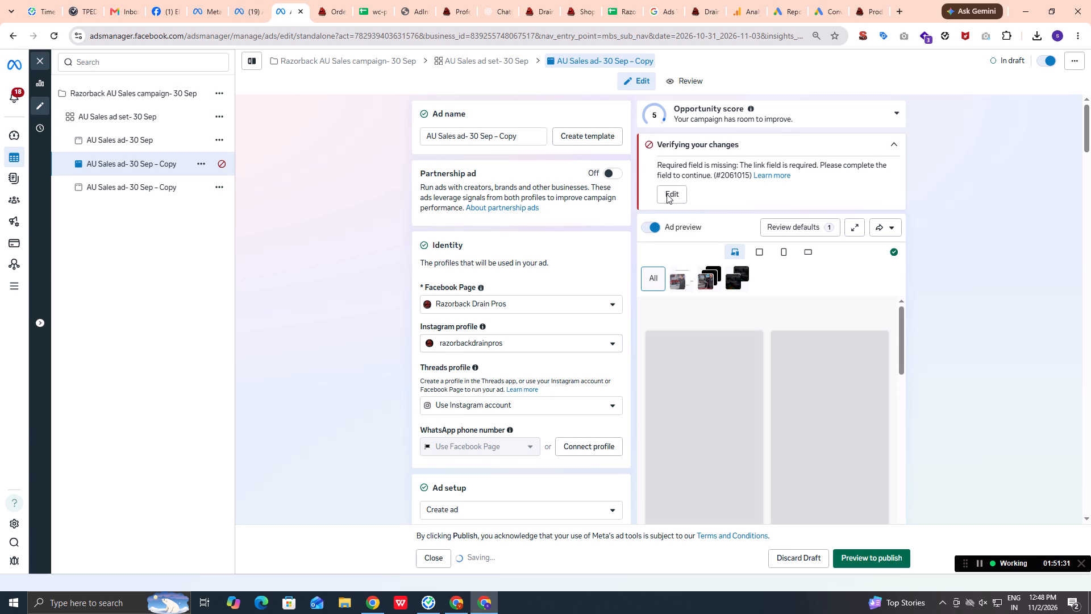
# Examine the ad's Destination section and the available main destination choices.
pyautogui.scroll(-2, 657, 227)
pyautogui.scroll(-2, 581, 280)
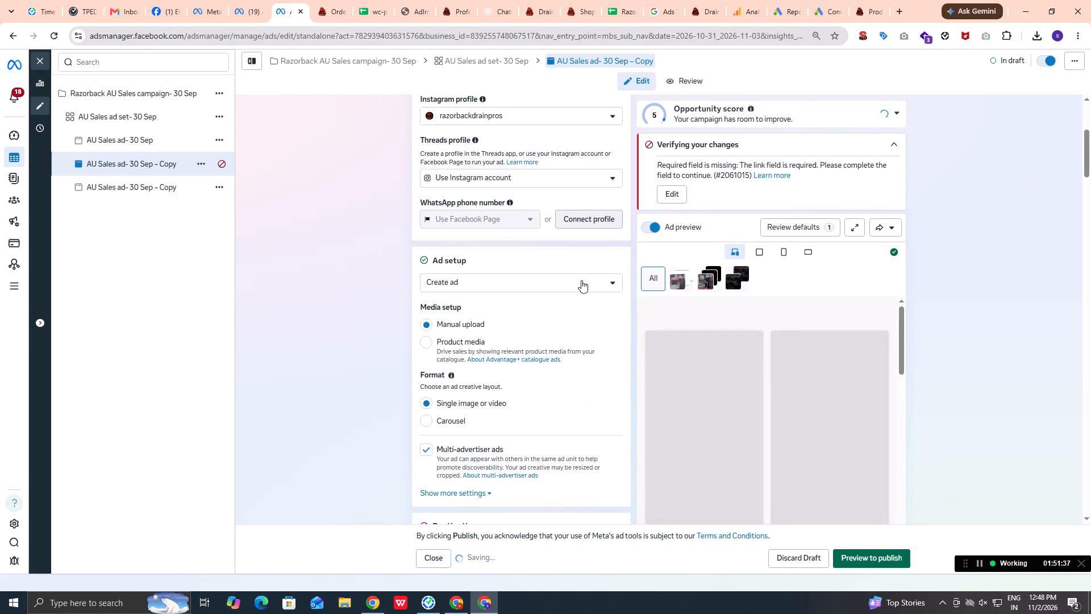
pyautogui.scroll(-4, 581, 280)
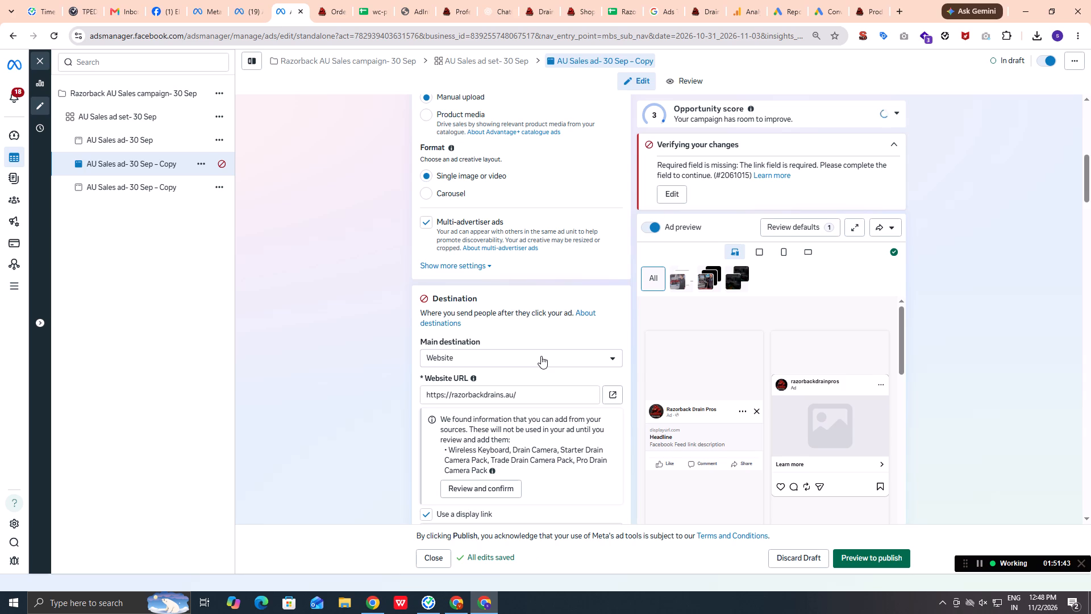
pyautogui.click(542, 356)
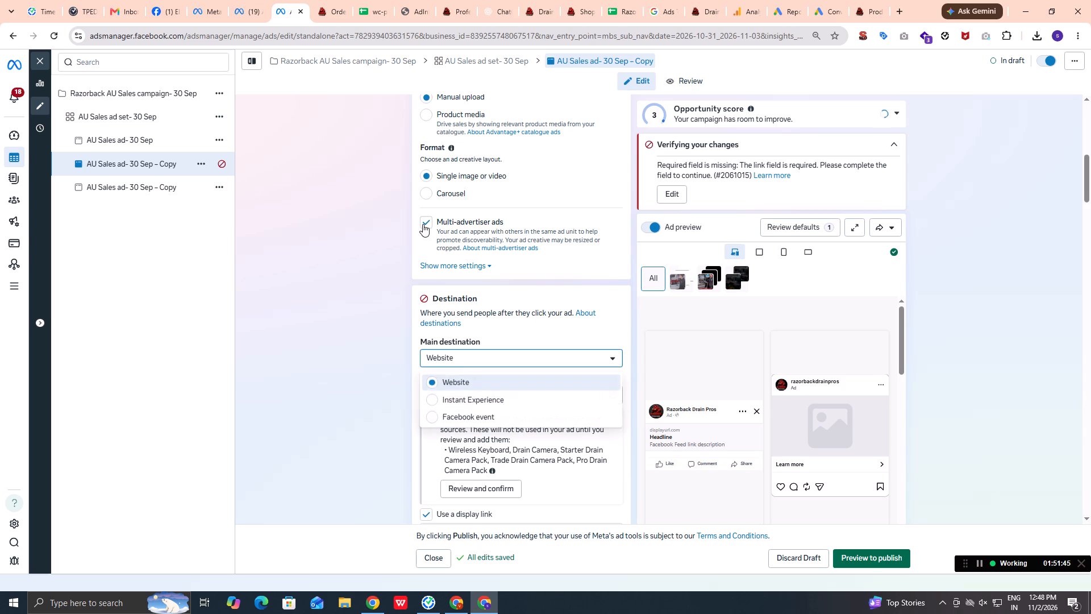
# Turn off multi-advertiser ads in the draft ad's setup, leaving the main destination as Website.
pyautogui.click(424, 223)
pyautogui.click(430, 222)
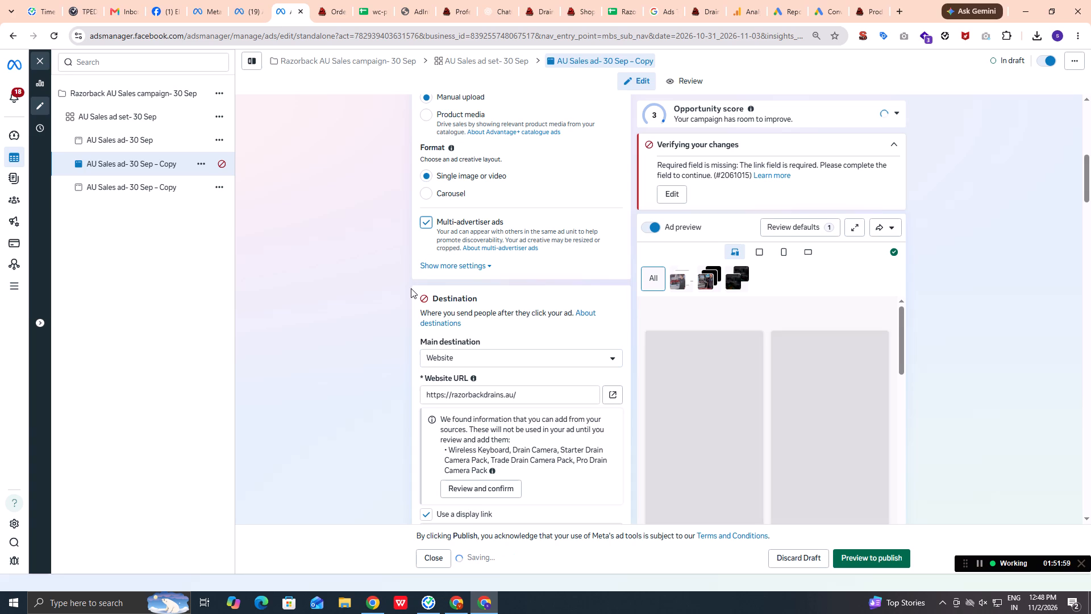
pyautogui.click(426, 223)
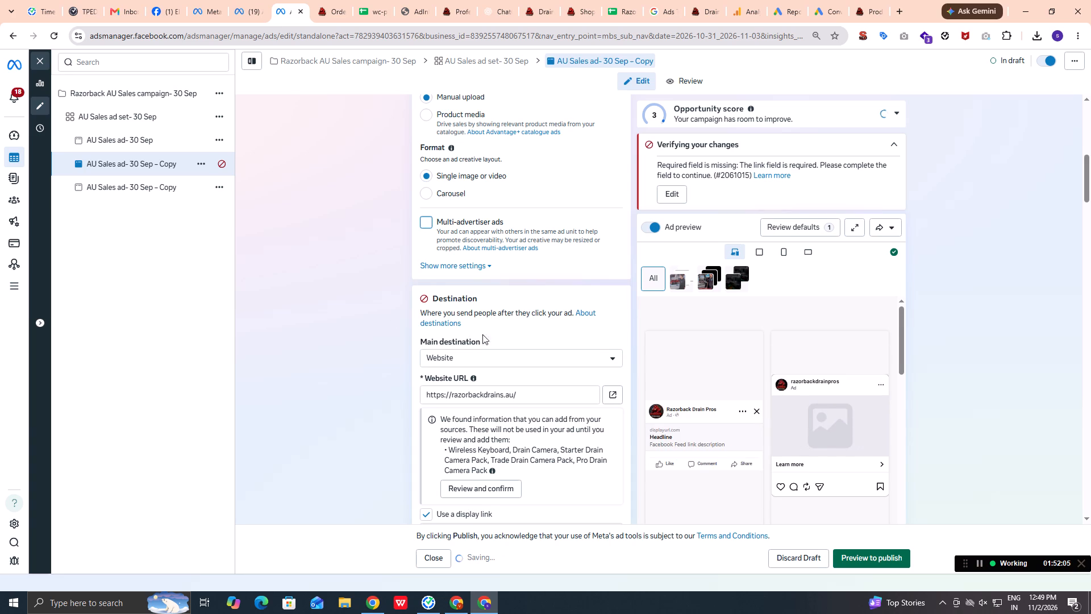
pyautogui.scroll(-1, 486, 334)
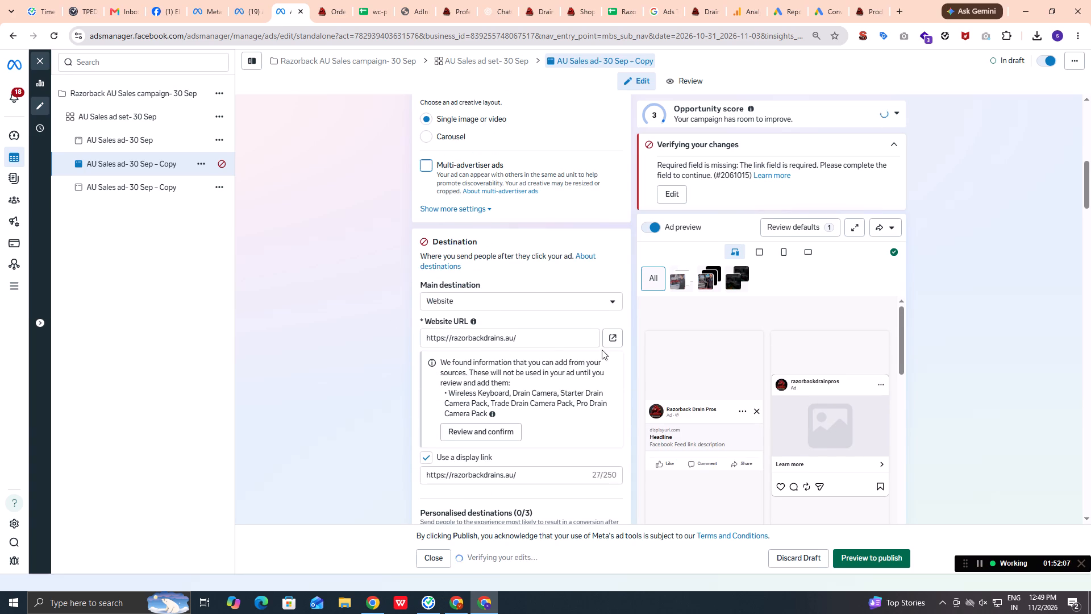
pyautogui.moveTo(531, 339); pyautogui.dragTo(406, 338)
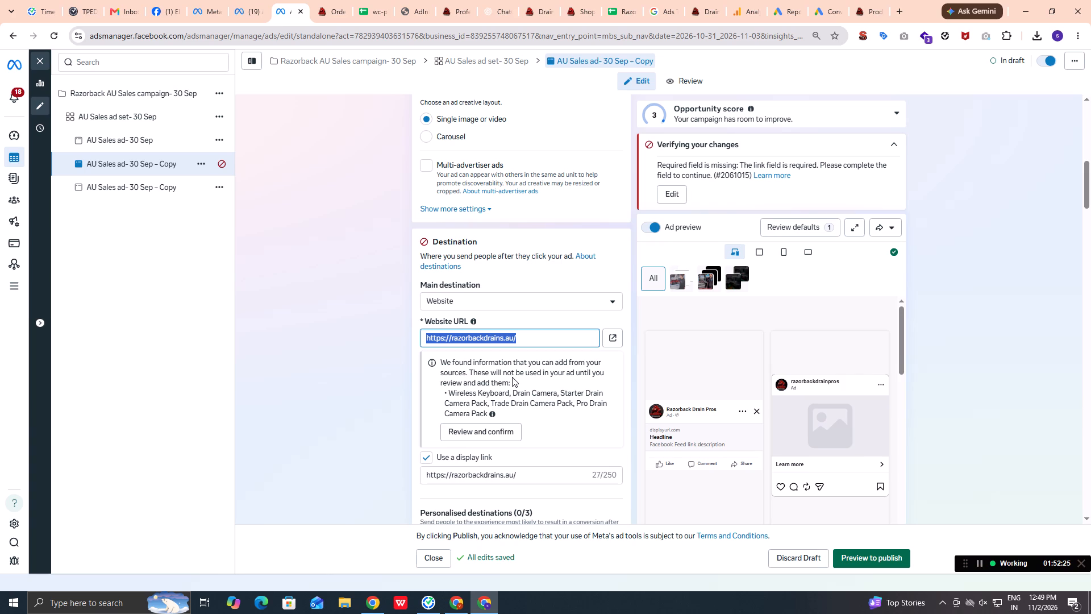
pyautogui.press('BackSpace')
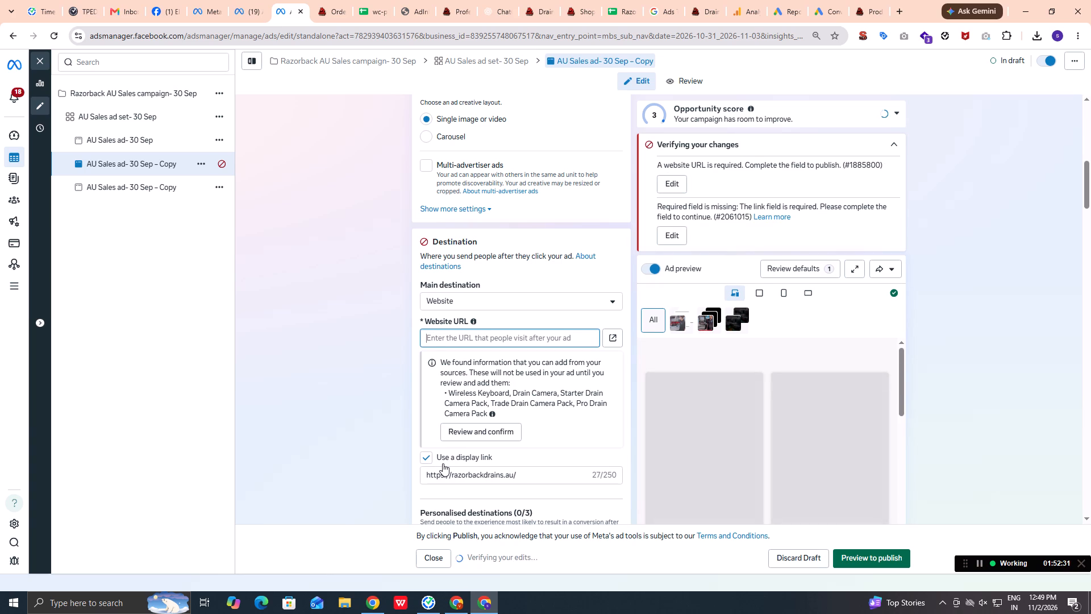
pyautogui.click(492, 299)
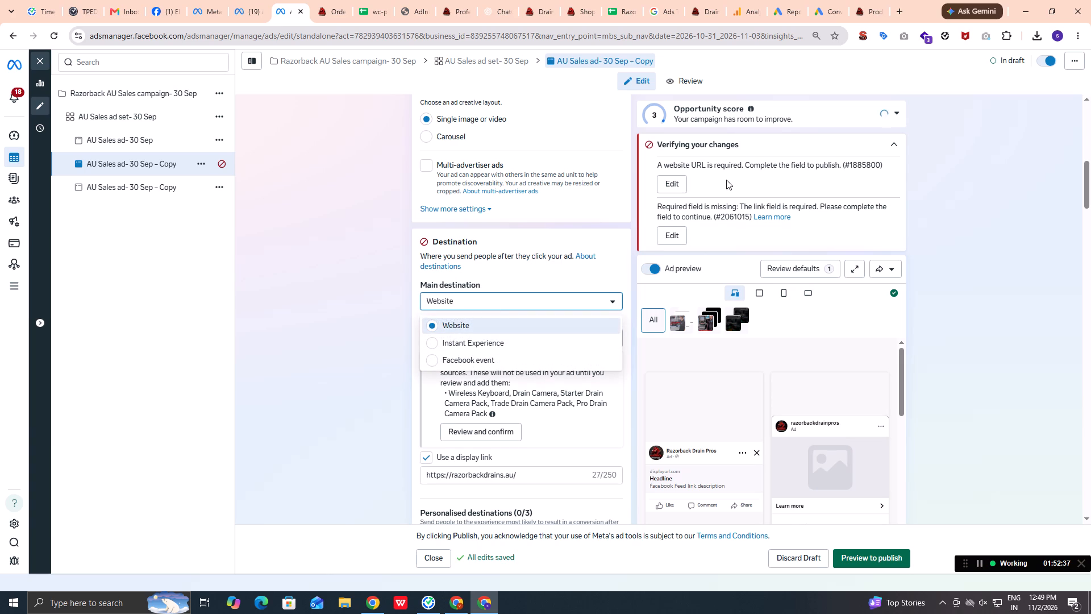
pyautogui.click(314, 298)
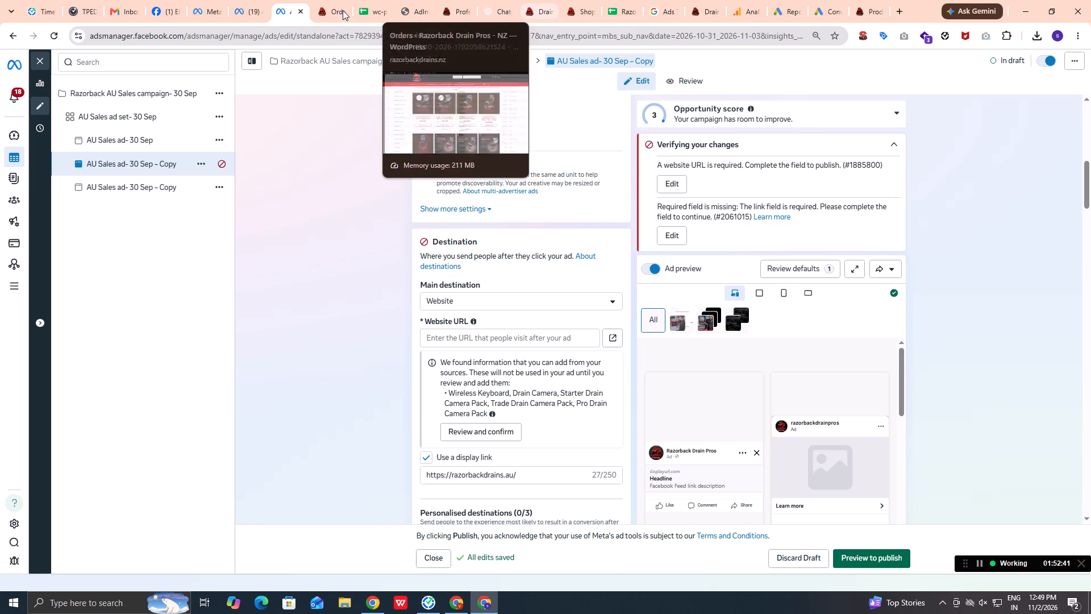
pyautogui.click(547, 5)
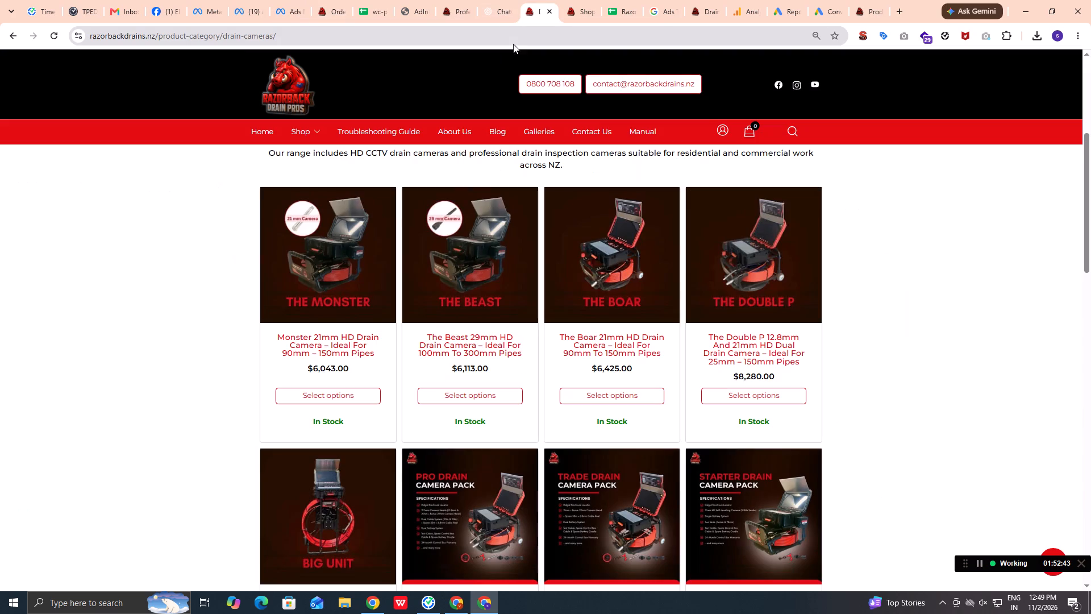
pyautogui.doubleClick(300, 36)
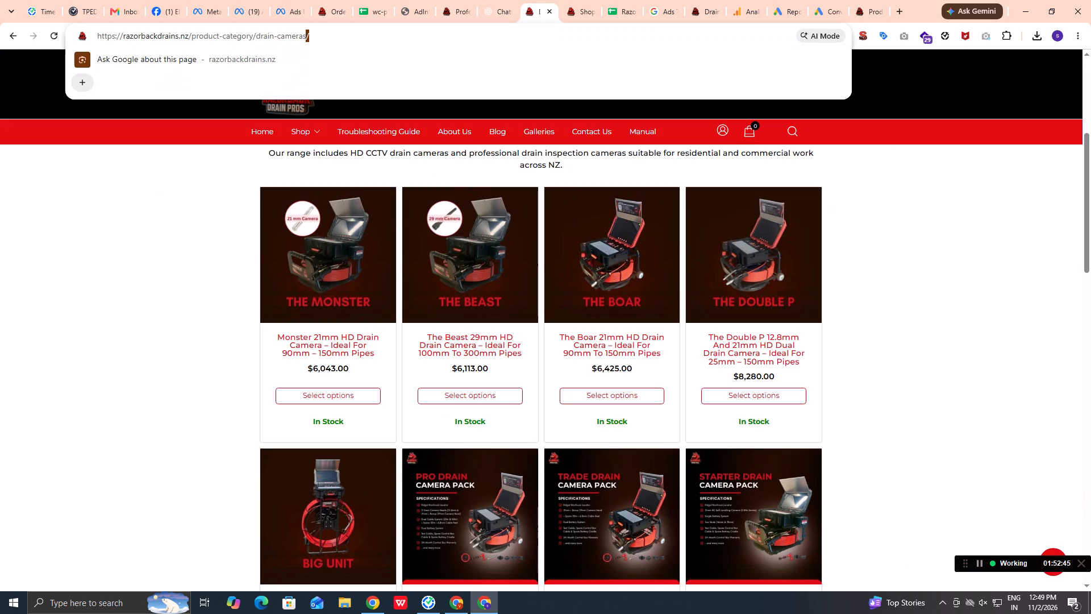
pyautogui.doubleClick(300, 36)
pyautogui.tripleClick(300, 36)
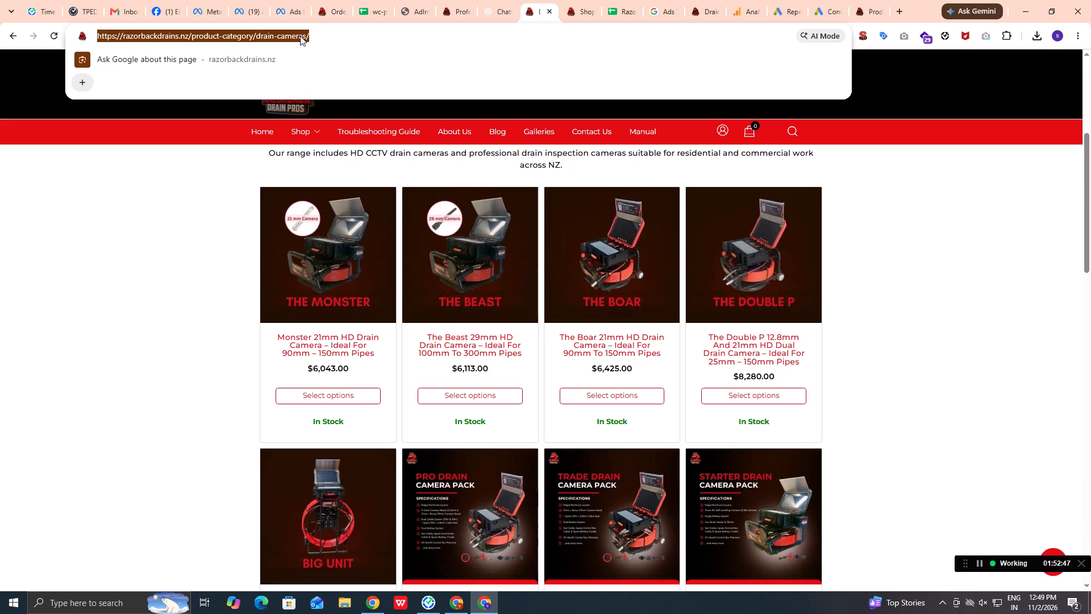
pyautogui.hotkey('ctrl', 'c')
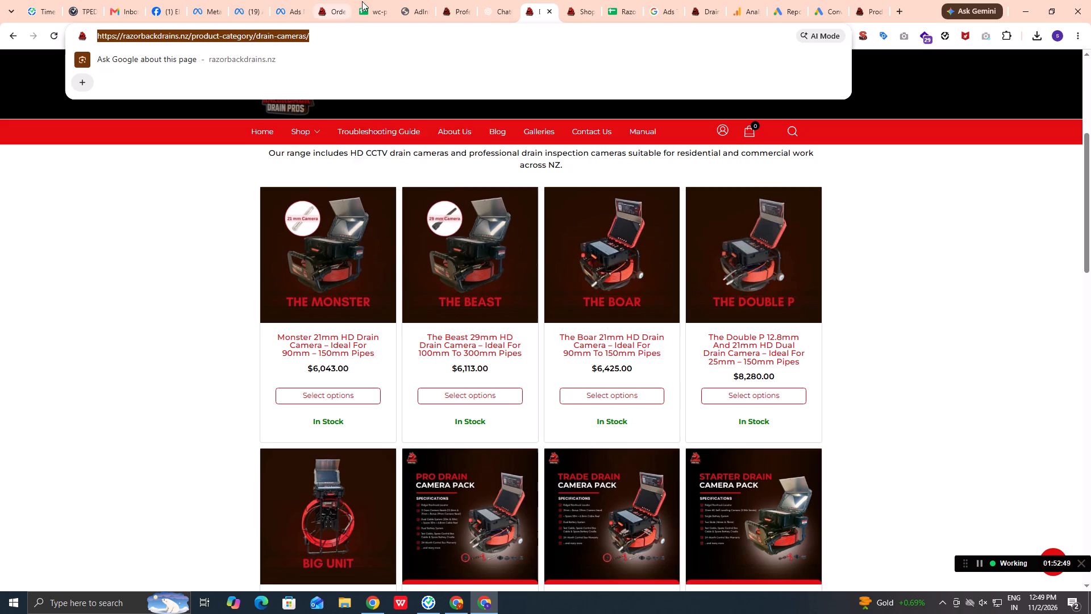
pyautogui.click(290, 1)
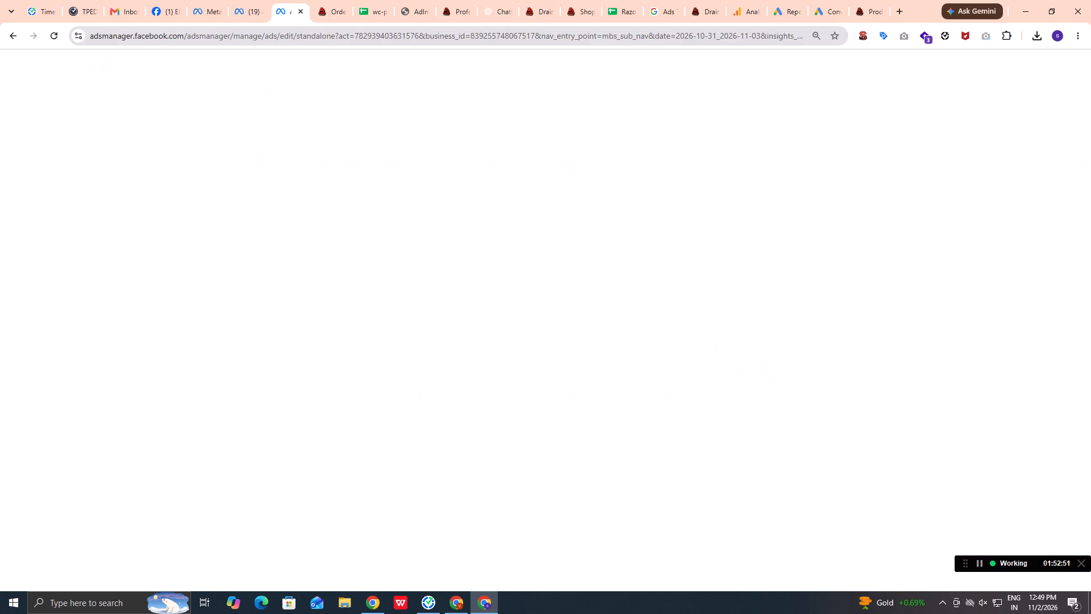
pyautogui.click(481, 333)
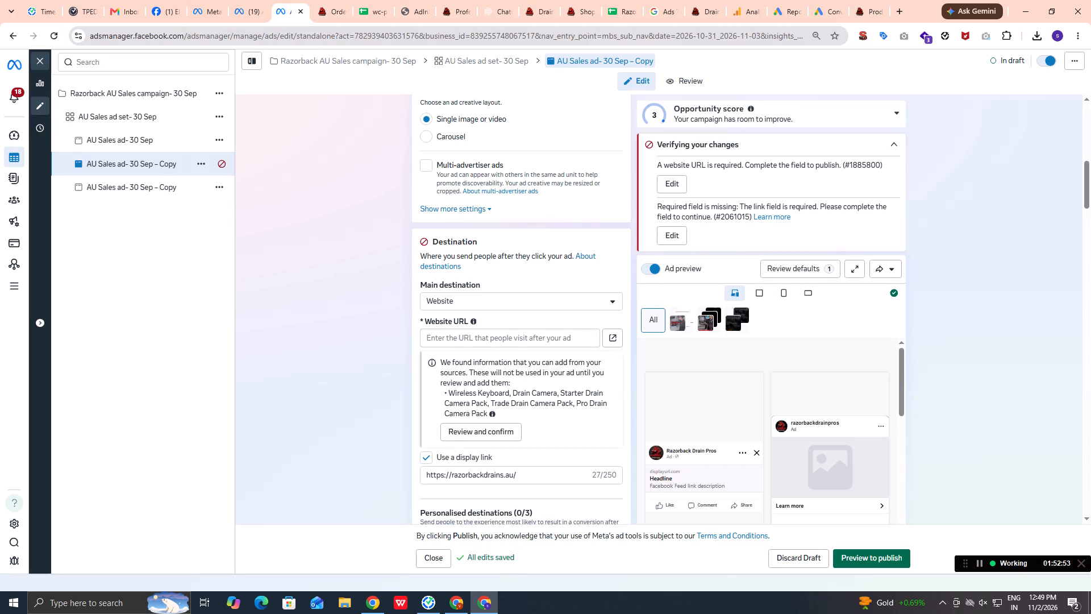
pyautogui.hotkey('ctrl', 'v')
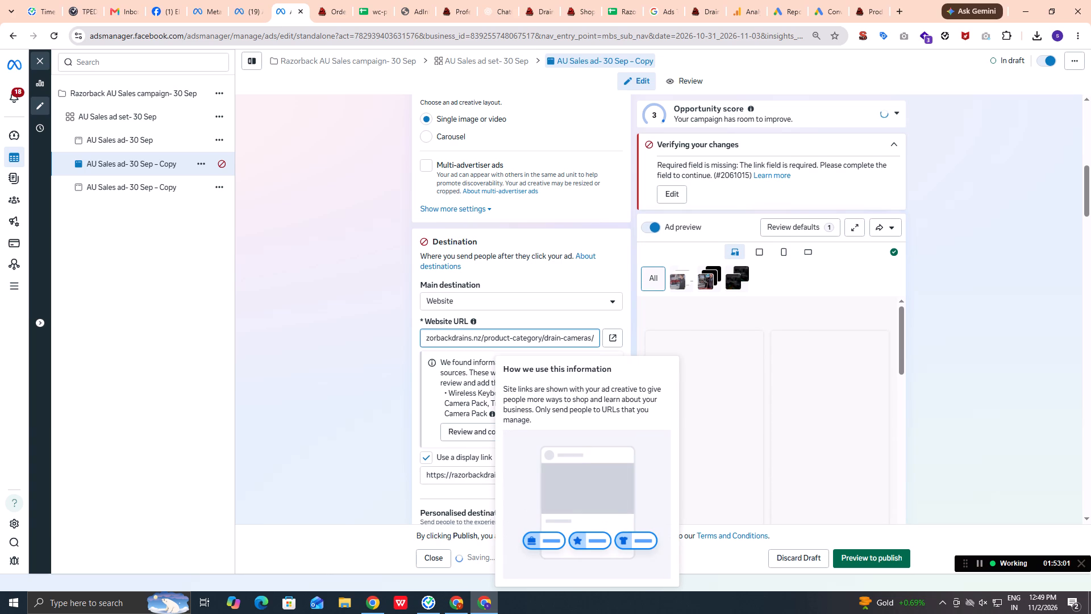
pyautogui.scroll(-1, 457, 474)
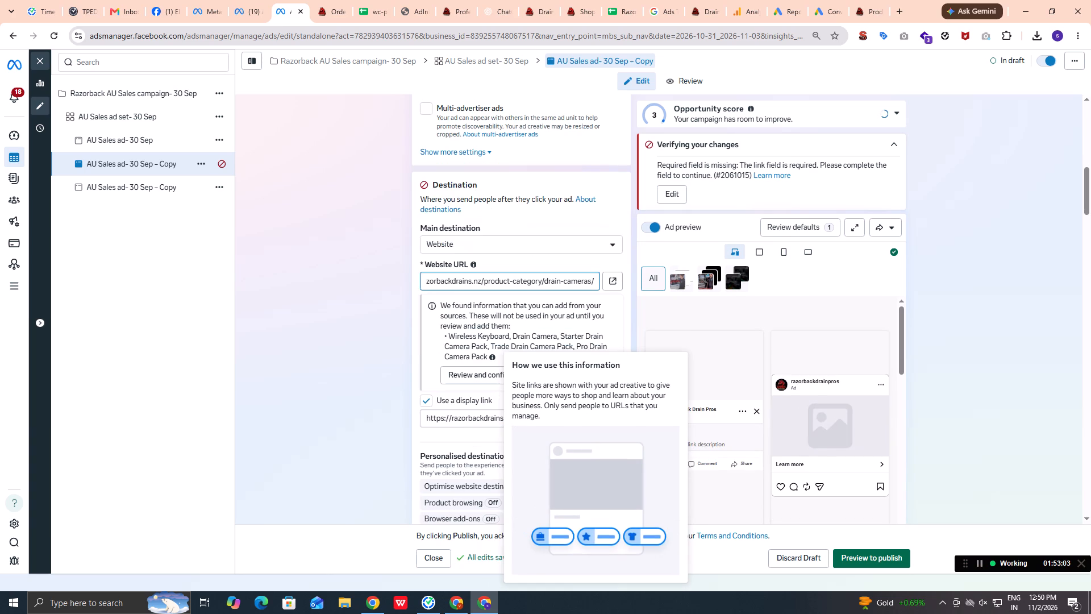
pyautogui.scroll(-5, 463, 469)
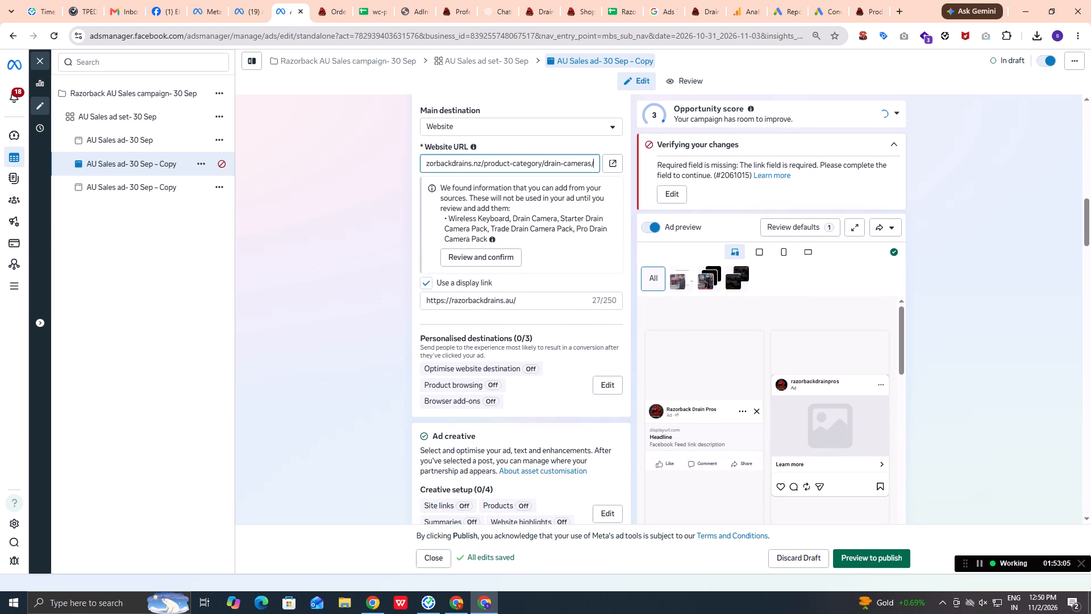
pyautogui.scroll(-1, 467, 467)
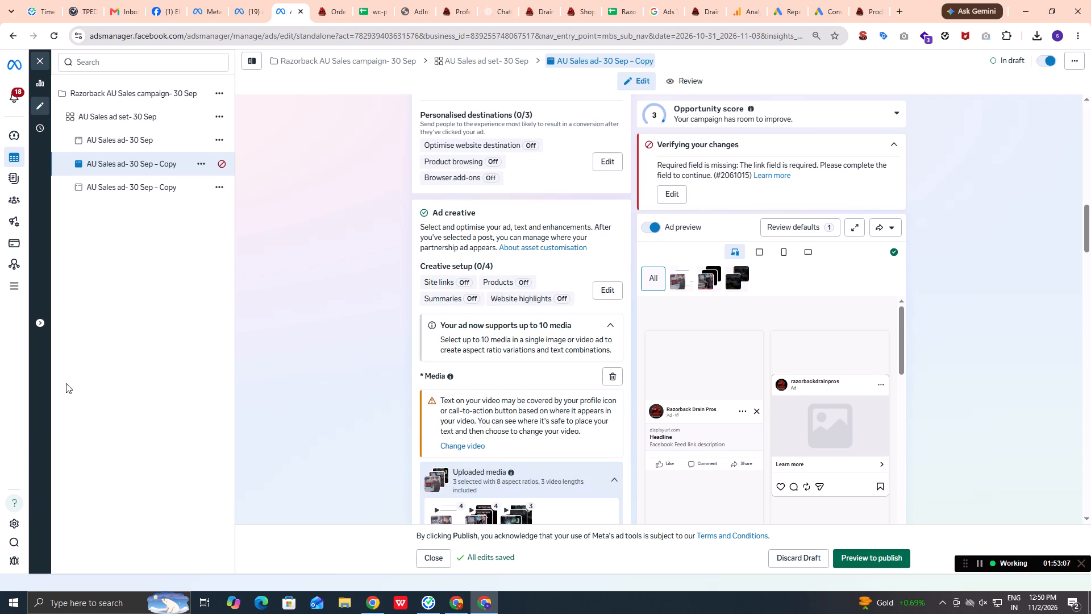
pyautogui.scroll(-2, 523, 472)
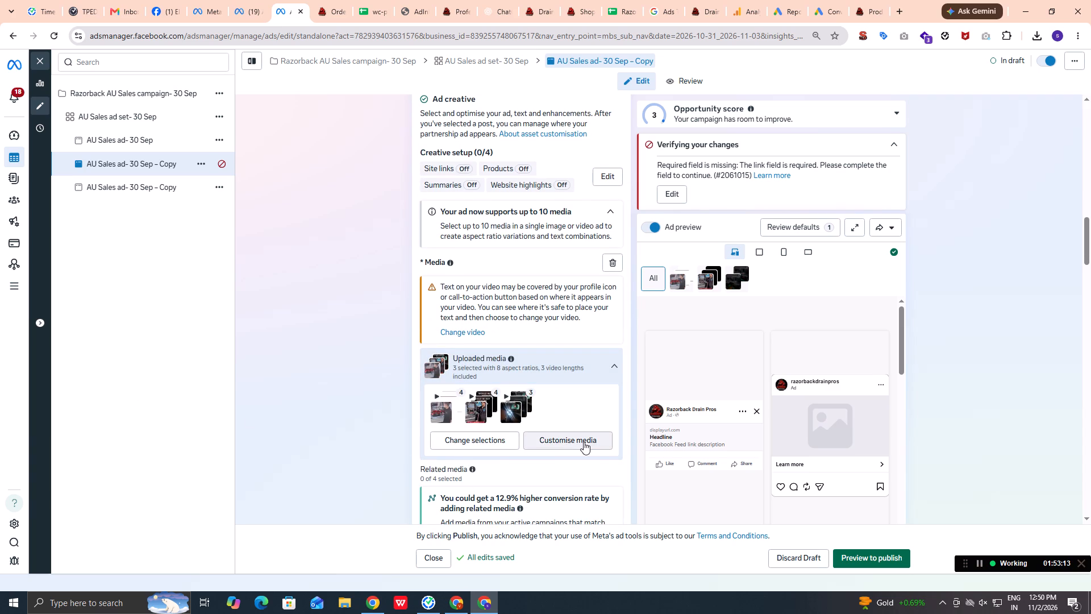
pyautogui.click(555, 443)
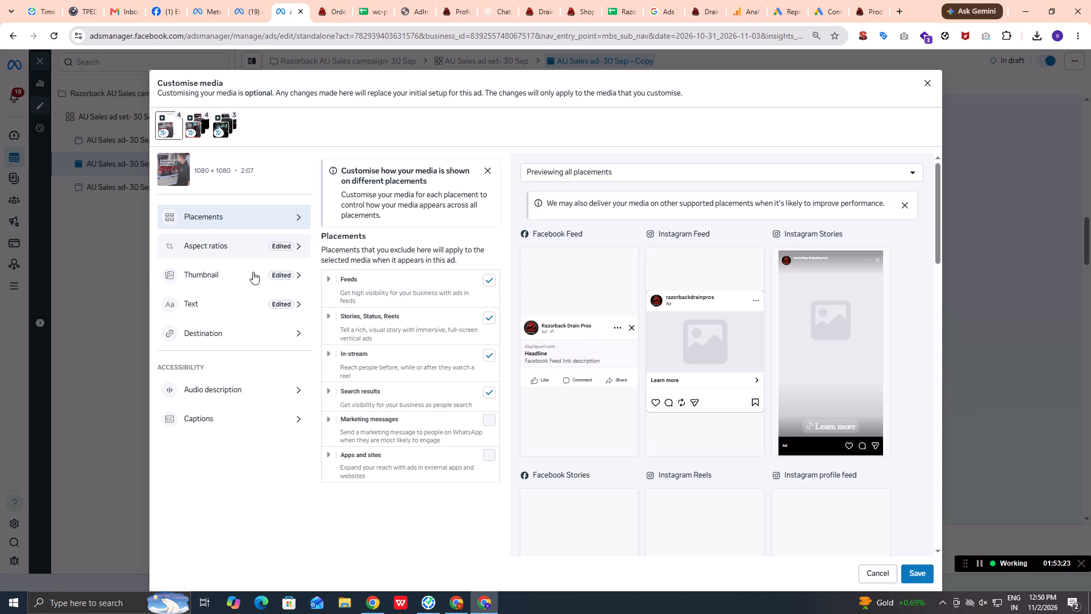
pyautogui.click(259, 301)
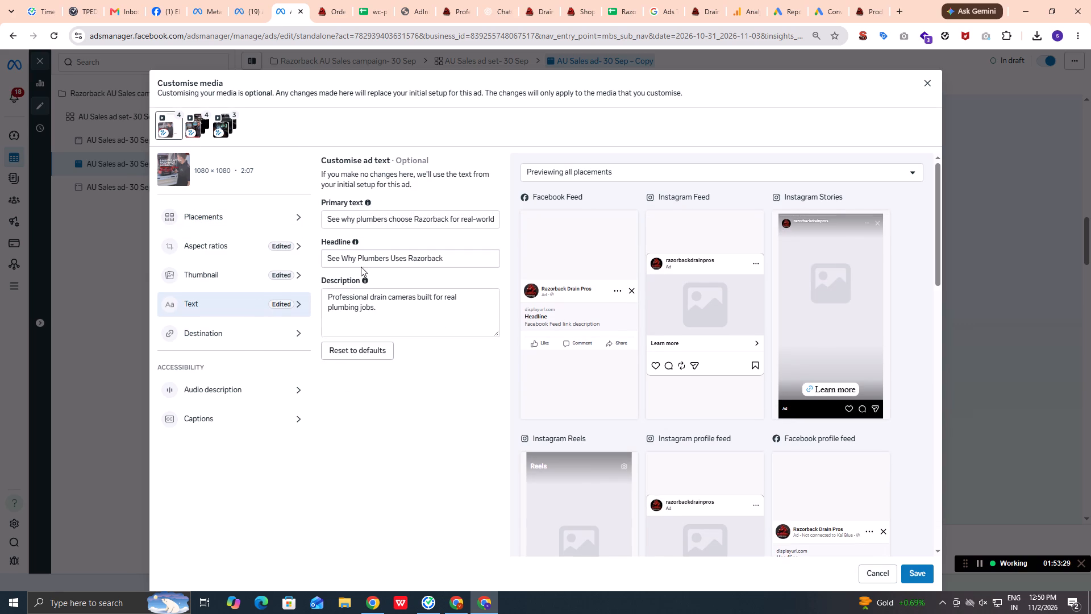
pyautogui.click(236, 334)
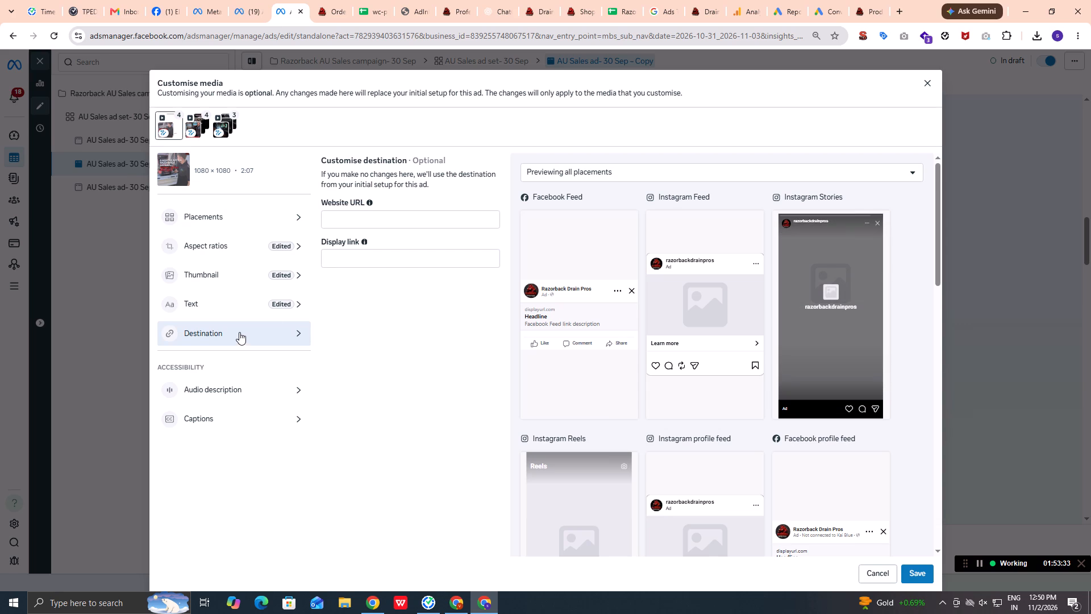
pyautogui.click(374, 213)
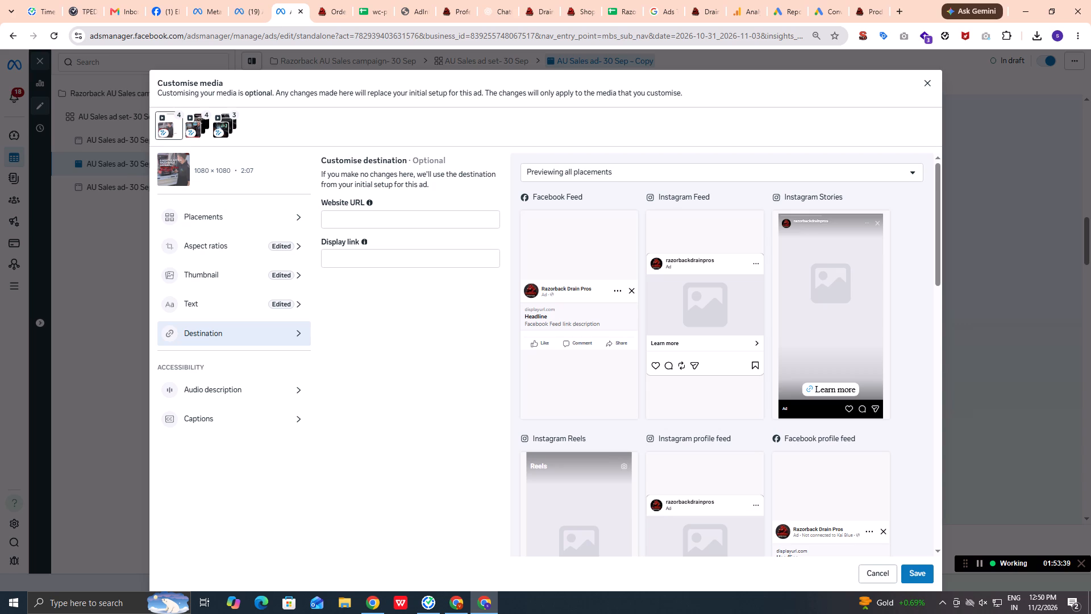
pyautogui.click(355, 223)
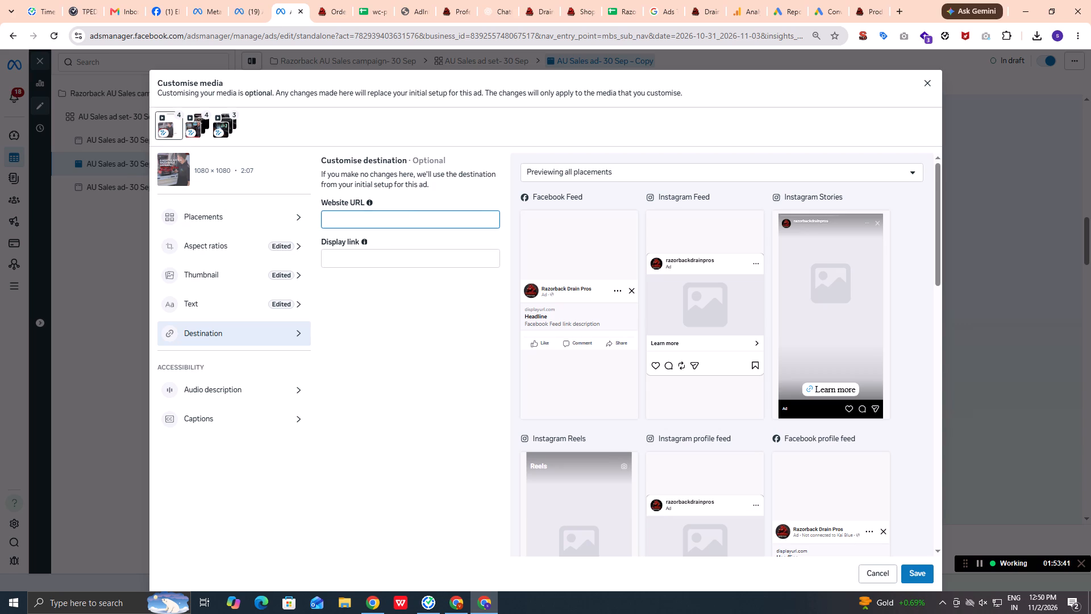
pyautogui.hotkey('ctrl', 'v')
pyautogui.click(401, 343)
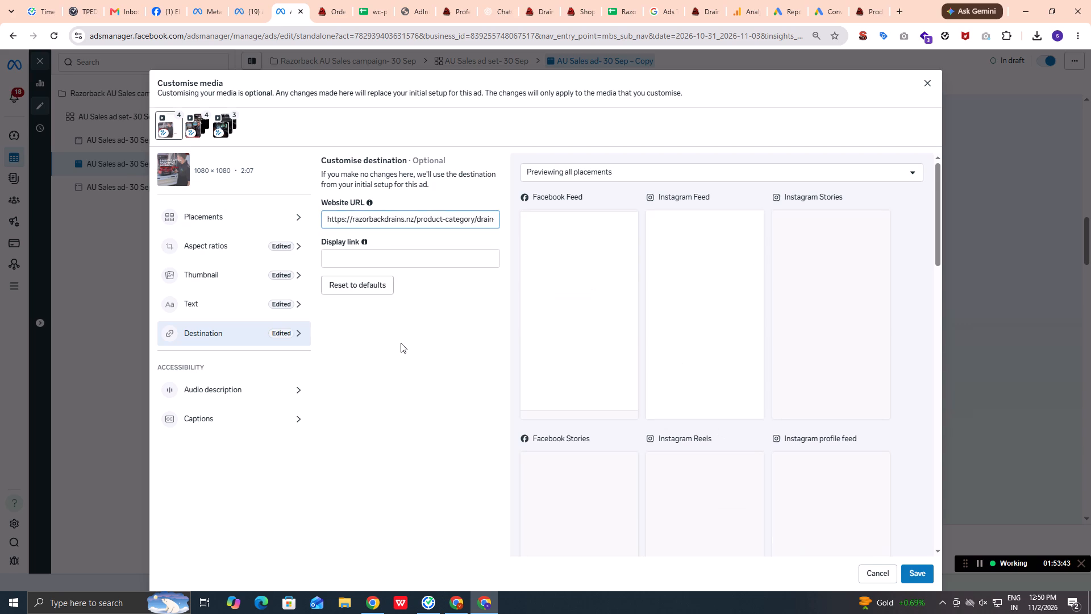
pyautogui.scroll(-1, 393, 356)
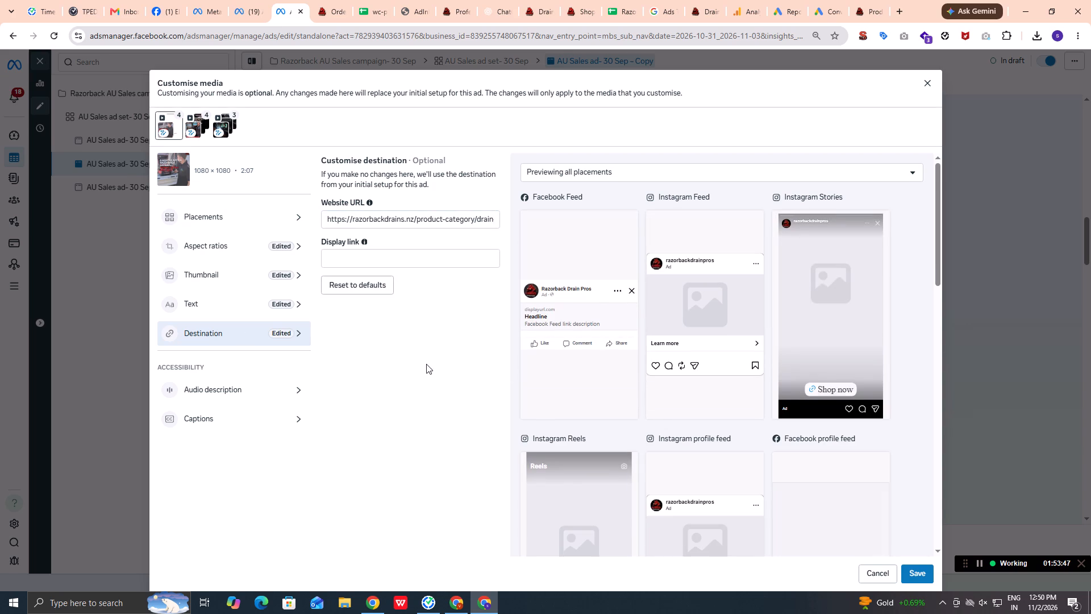
pyautogui.click(191, 126)
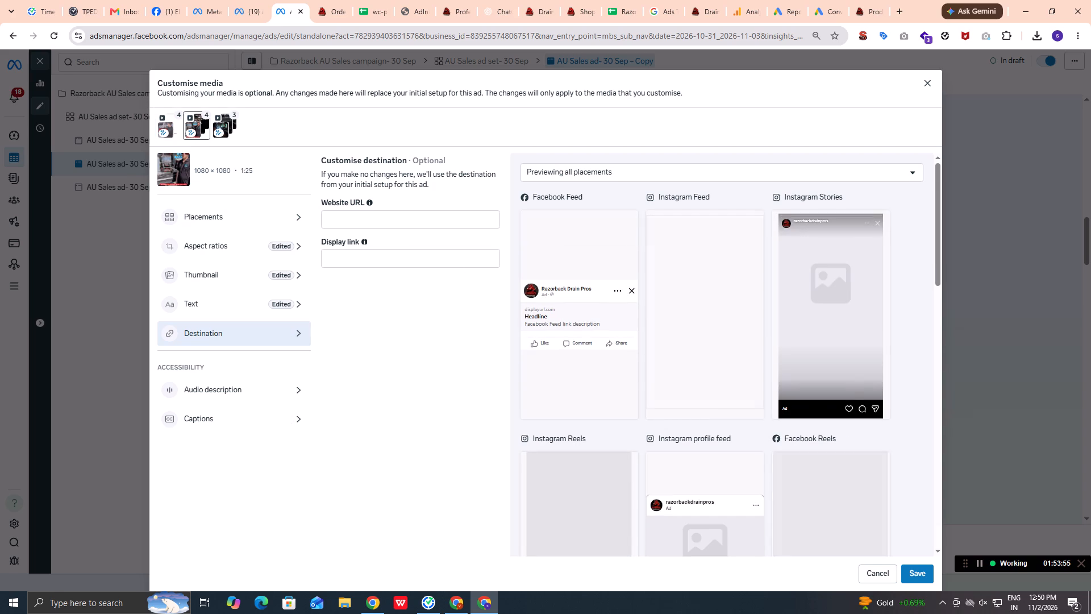
pyautogui.click(386, 217)
pyautogui.hotkey('ctrl', 'v')
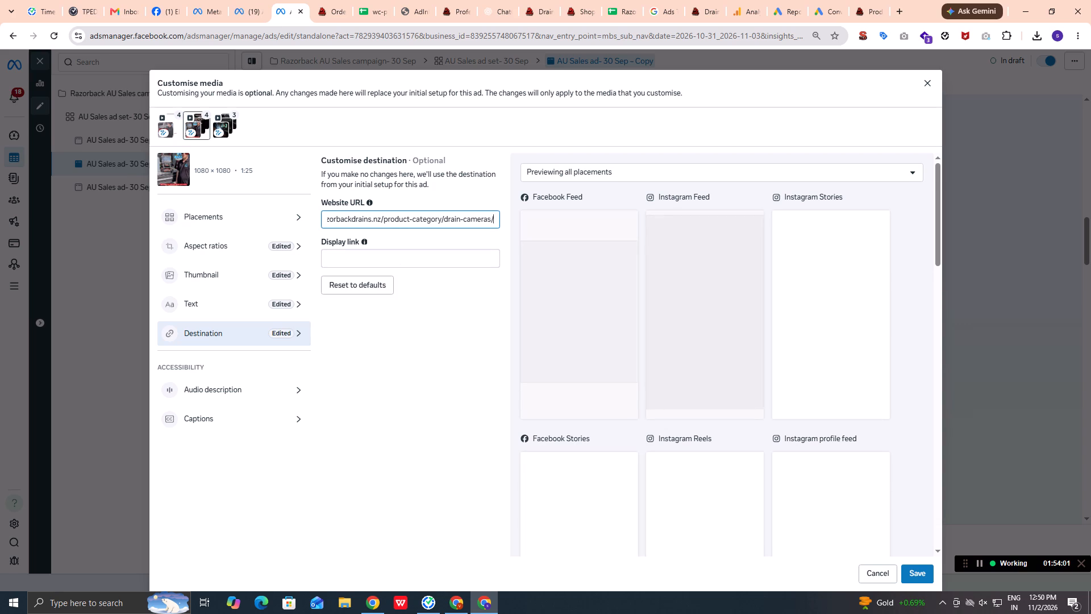
pyautogui.click(226, 125)
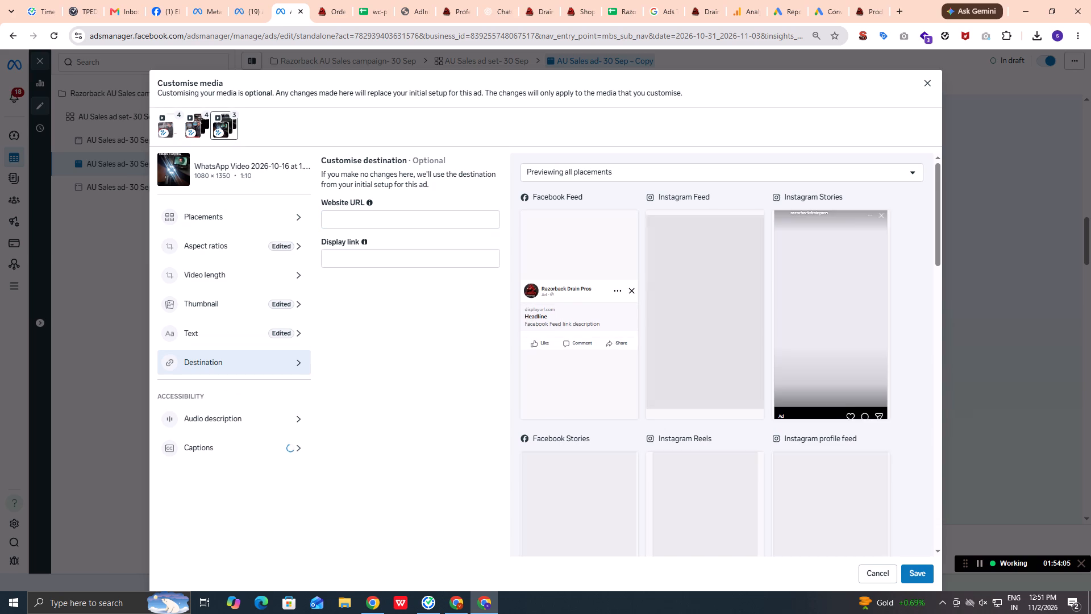
pyautogui.click(364, 223)
pyautogui.hotkey('ctrl', 'v')
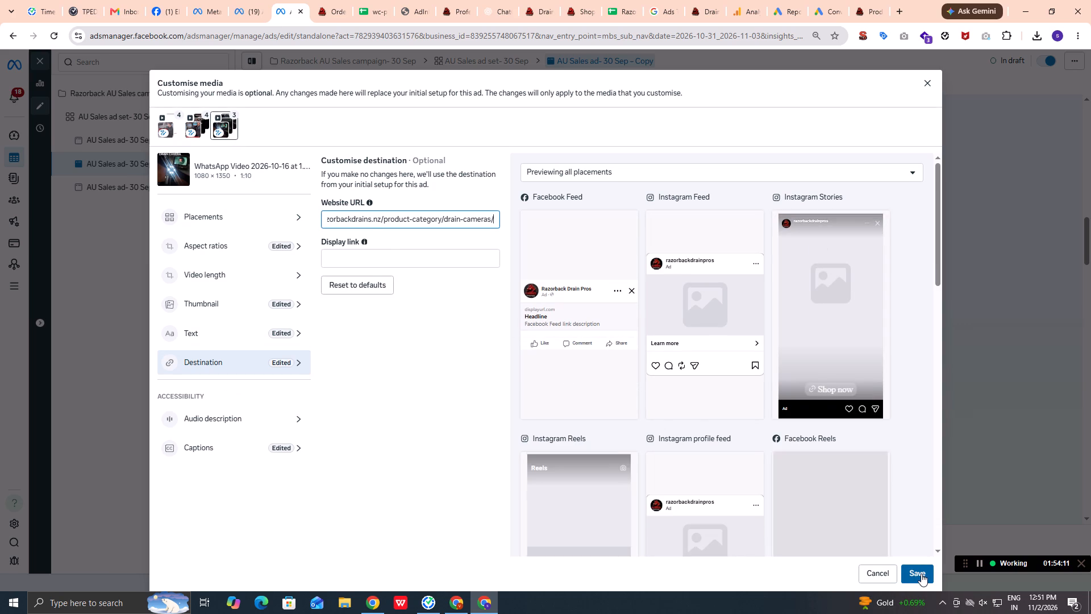
pyautogui.click(921, 574)
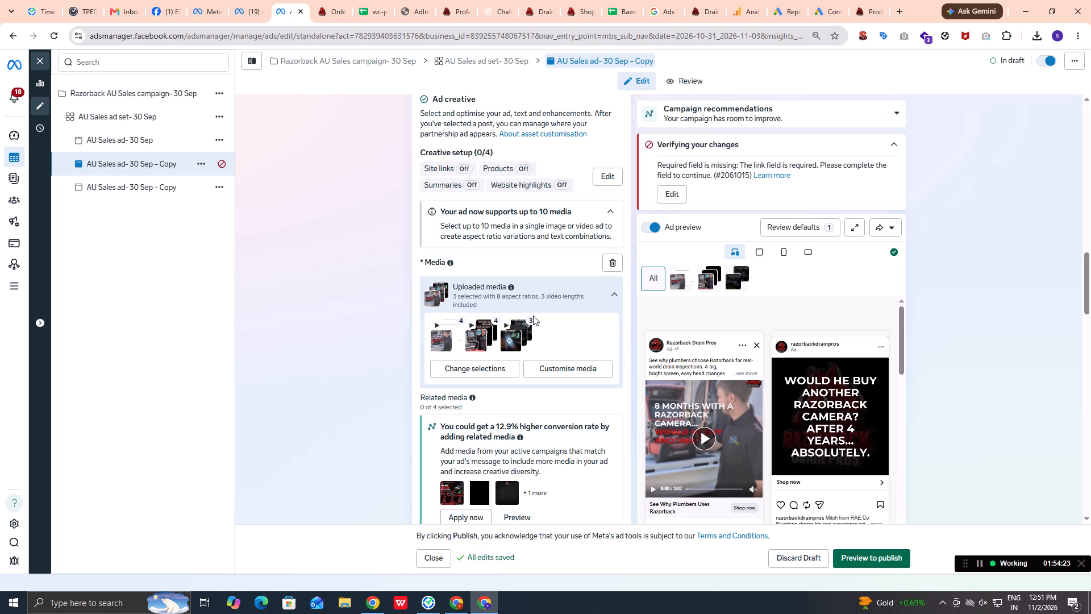
# Preview the setup of the draft ad AU Sales ad- 30 Sep – Copy and try to publish it.
pyautogui.click(897, 562)
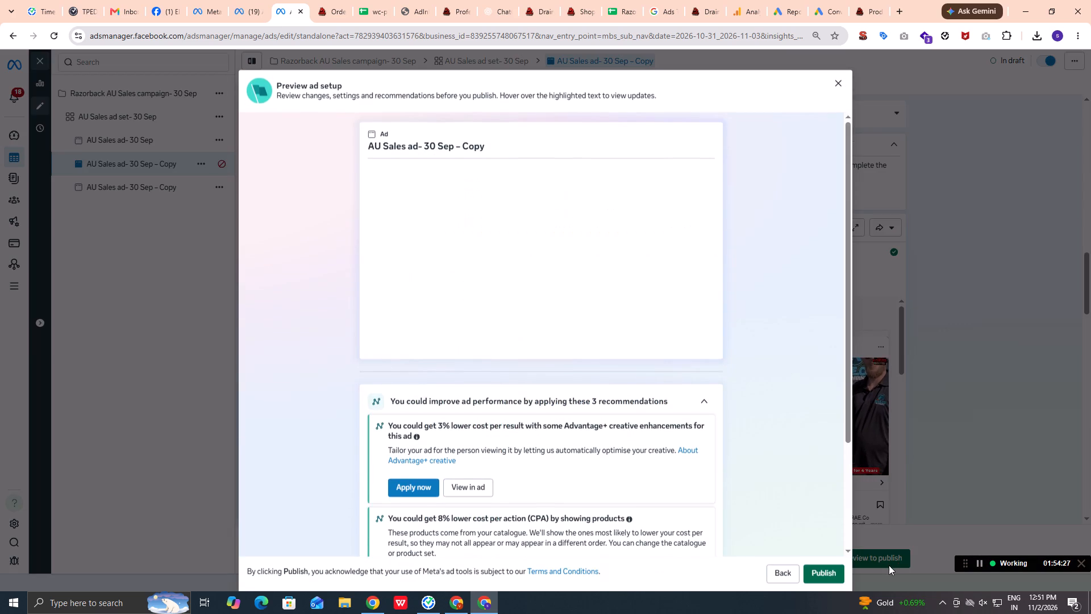
pyautogui.click(832, 574)
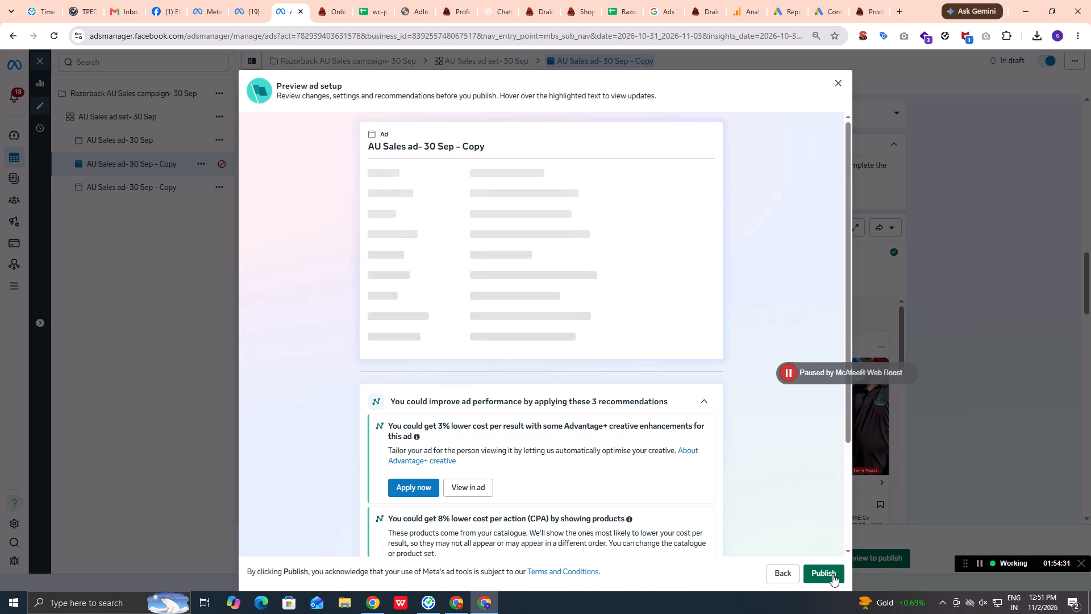
pyautogui.click(792, 375)
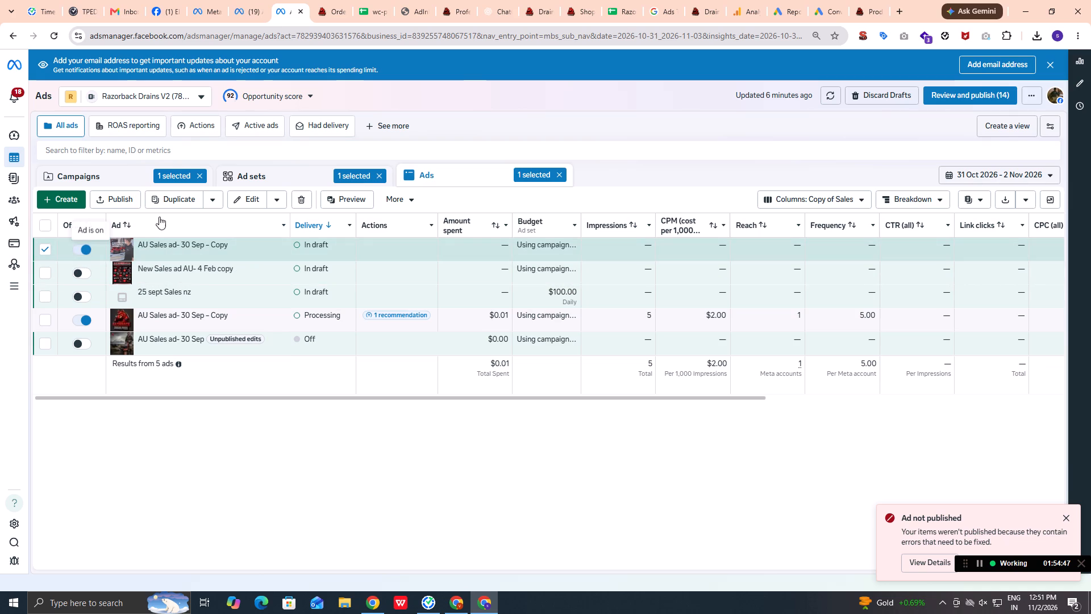
# Delete the selected draft ad "AU Sales ad- 30 Sep – Copy" and dismiss the publishing error notice.
pyautogui.click(306, 201)
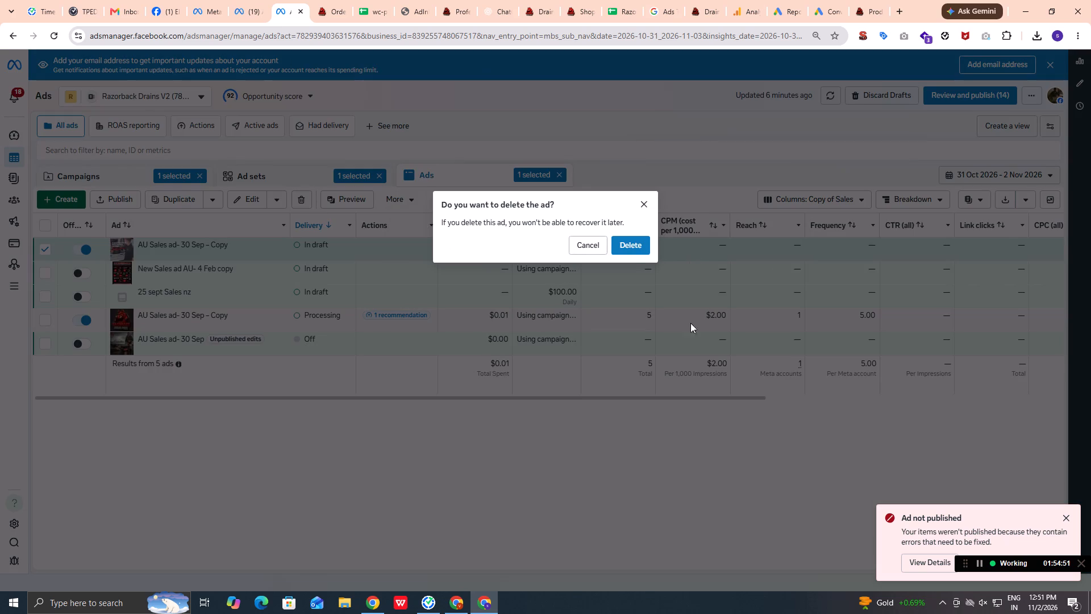
pyautogui.click(628, 248)
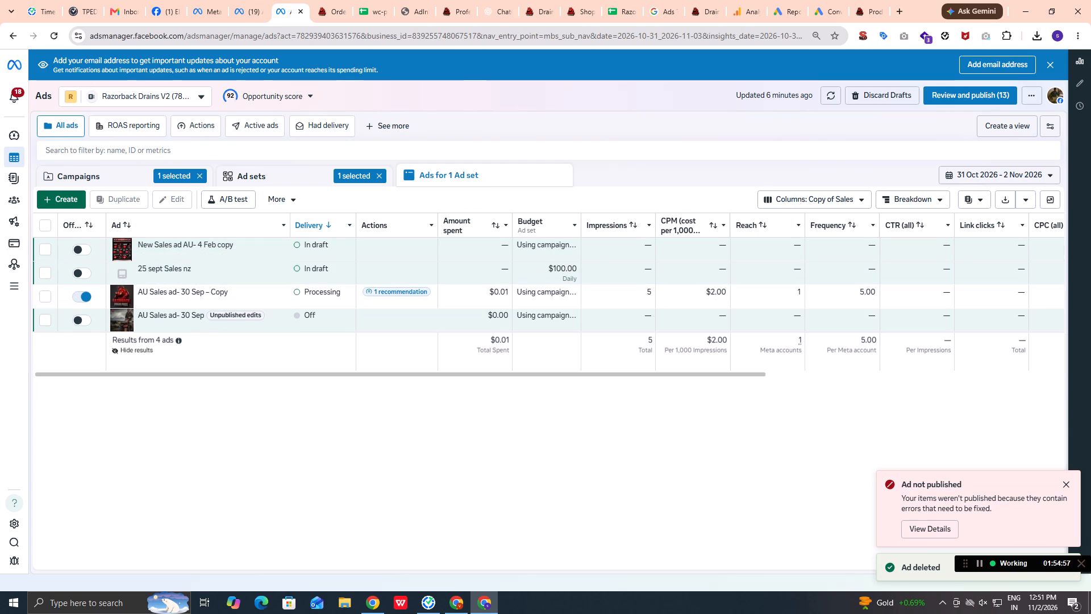
pyautogui.click(1068, 516)
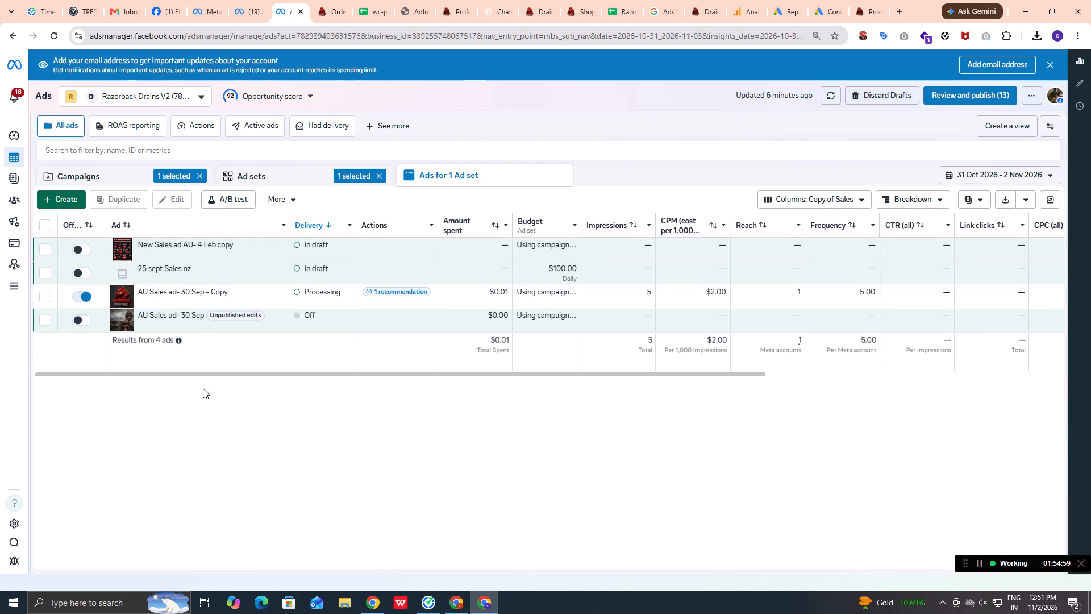
# Create a new ad in the existing ad set "AU Sales ad set- 30 Sep" of the campaign "Razorback AU Sales campaign- 30 Sep".
pyautogui.click(69, 201)
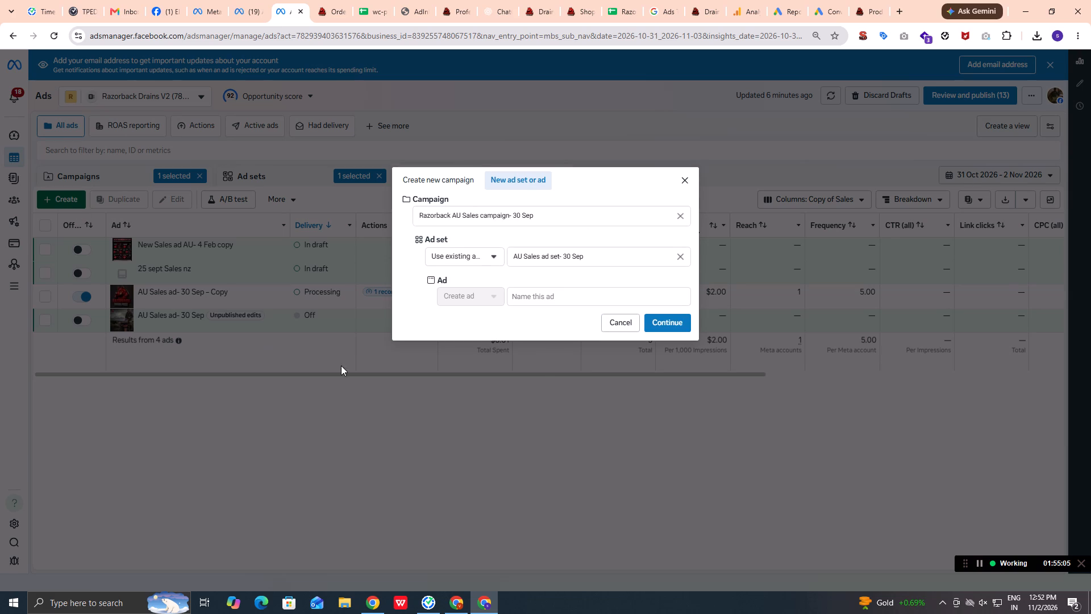
pyautogui.click(660, 318)
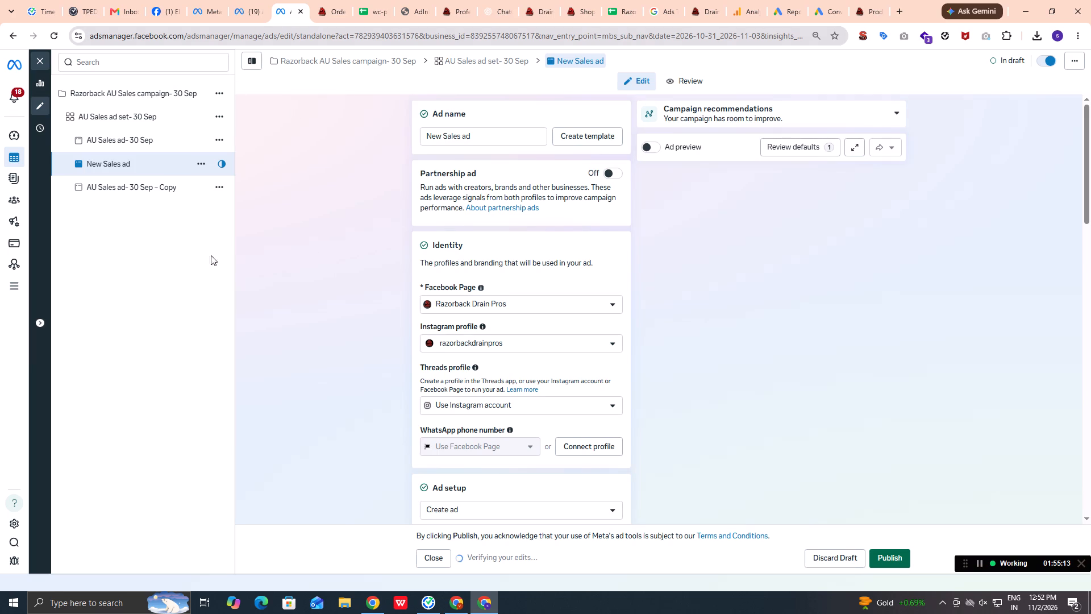
# Start setting up the creative of "New Sales ad" as a video ad.
pyautogui.scroll(-1, 474, 427)
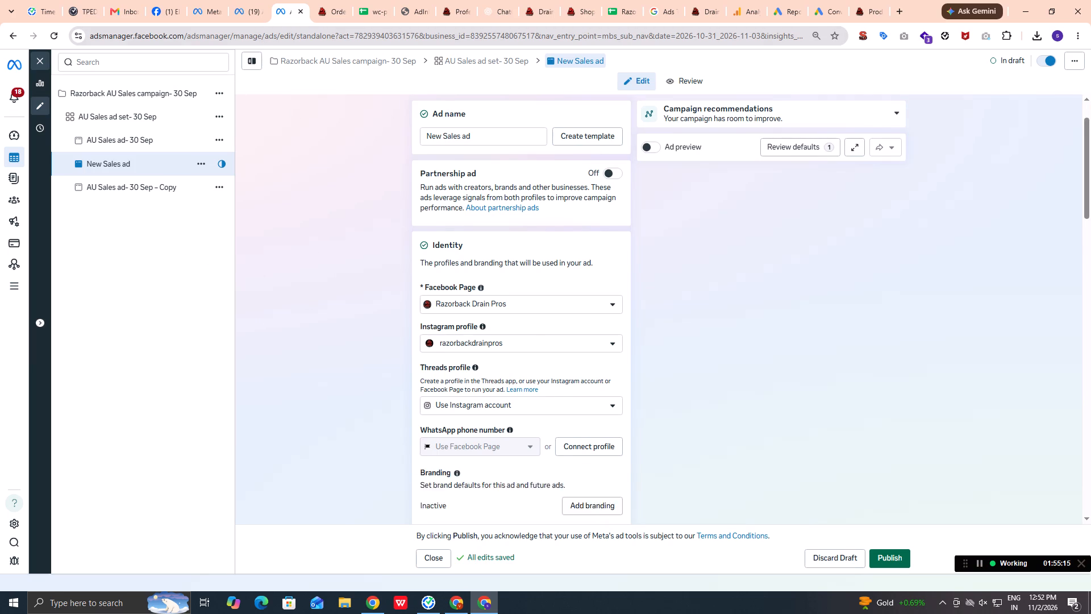
pyautogui.scroll(-2, 532, 438)
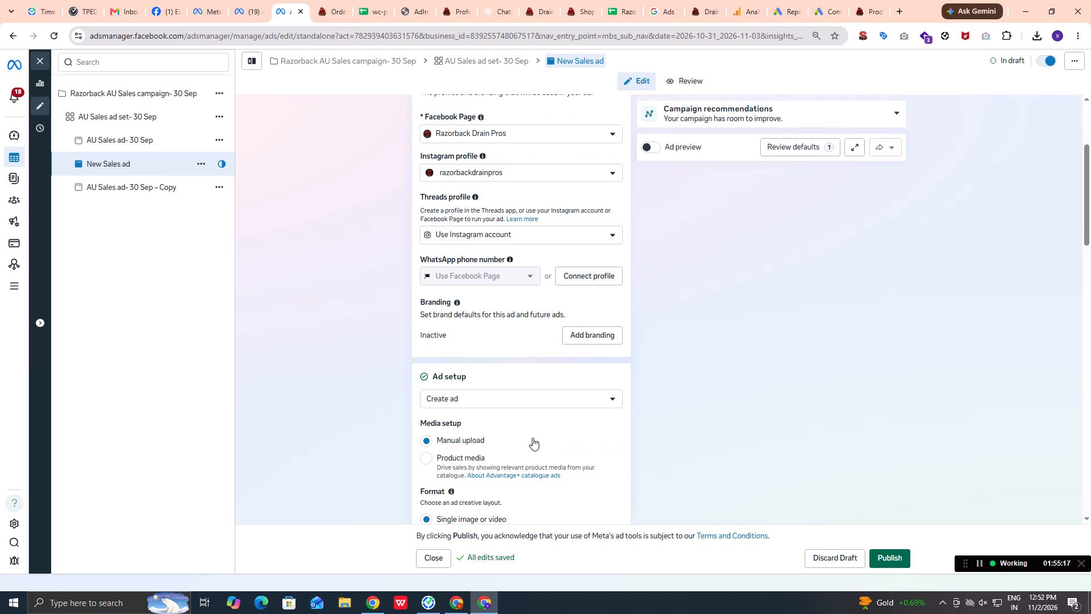
pyautogui.scroll(-3, 532, 438)
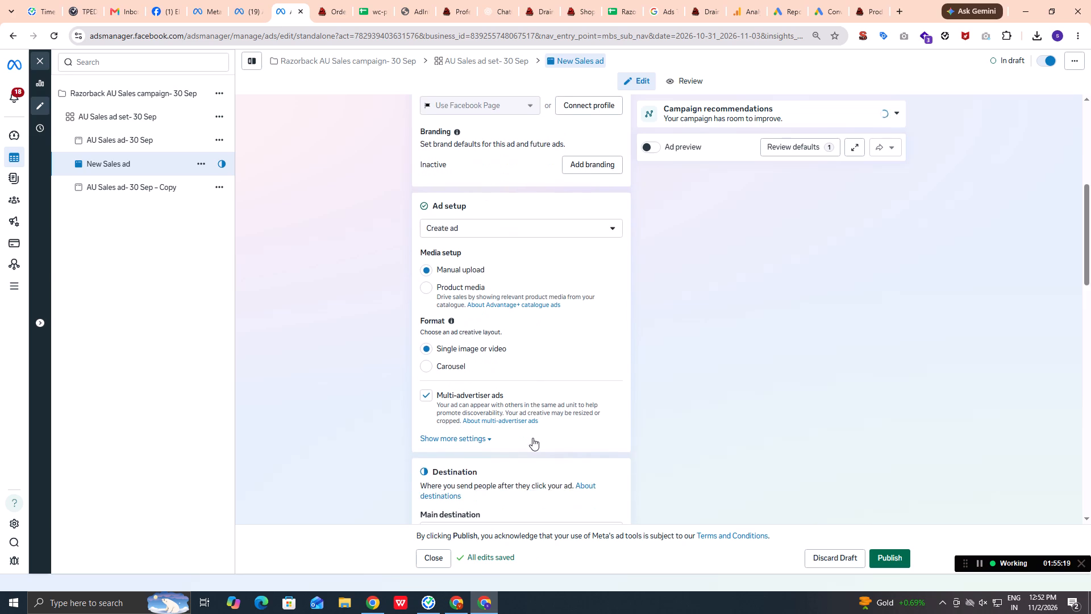
pyautogui.scroll(-4, 532, 438)
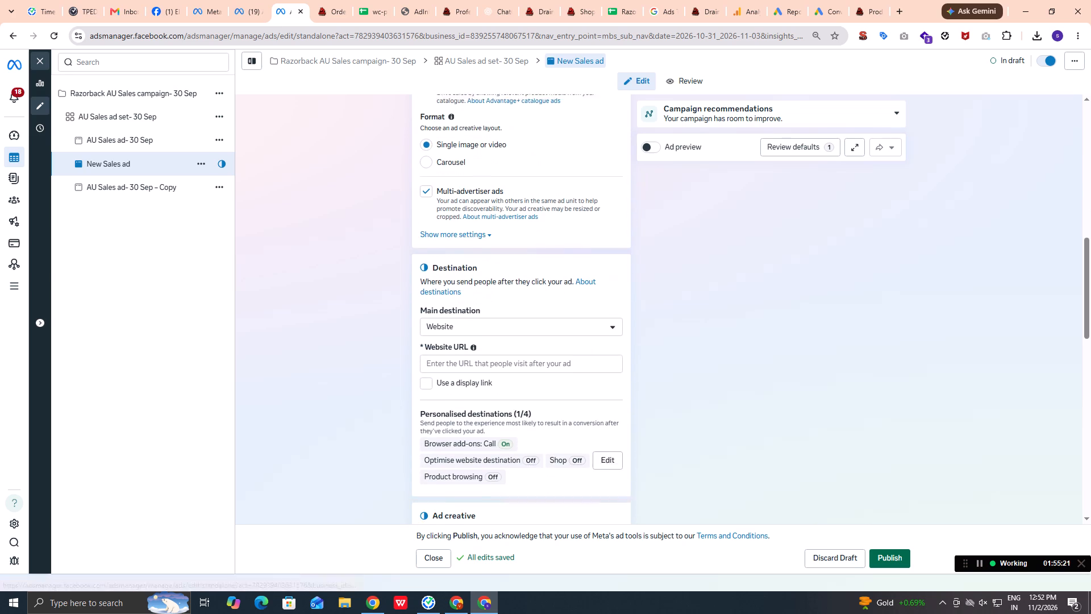
pyautogui.scroll(-3, 532, 438)
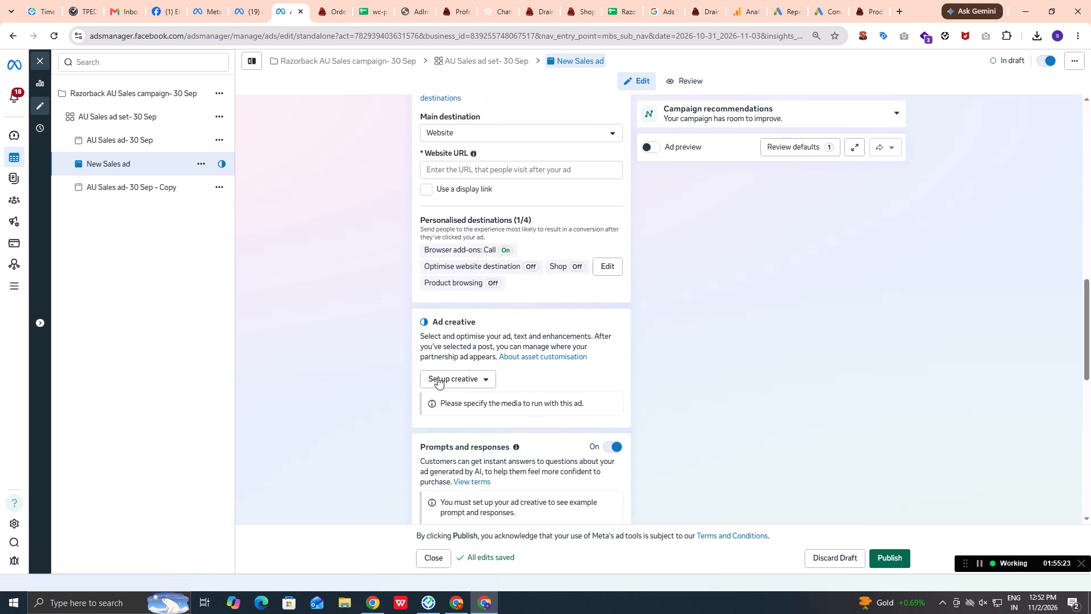
pyautogui.click(440, 375)
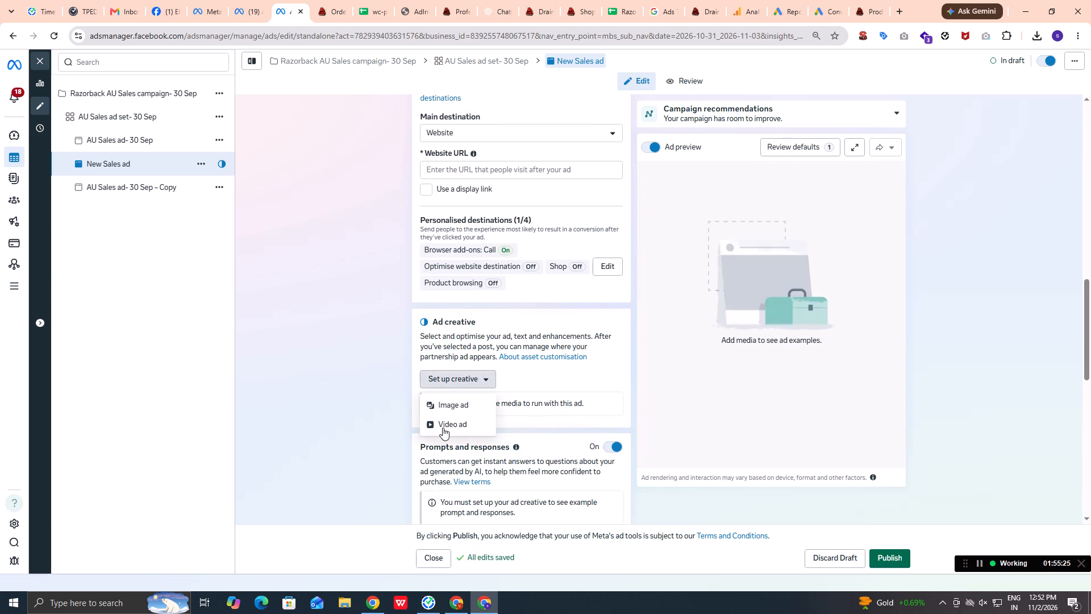
pyautogui.click(443, 428)
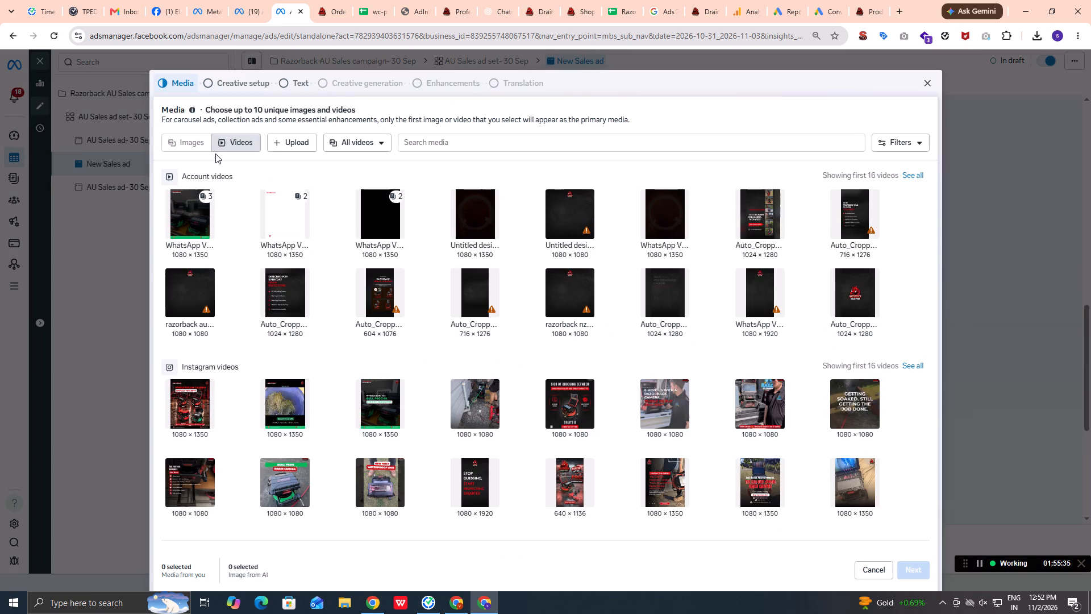
# Preview candidate videos, choose the first two WhatsApp account videos and the seventh Instagram video as media, and continue to creative setup.
pyautogui.click(197, 227)
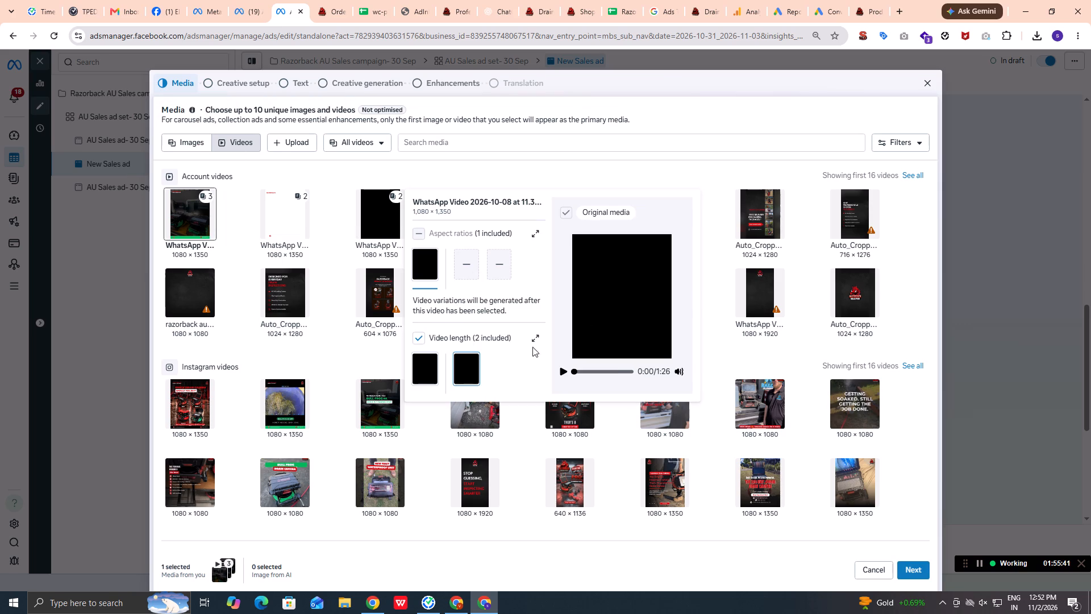
pyautogui.click(562, 370)
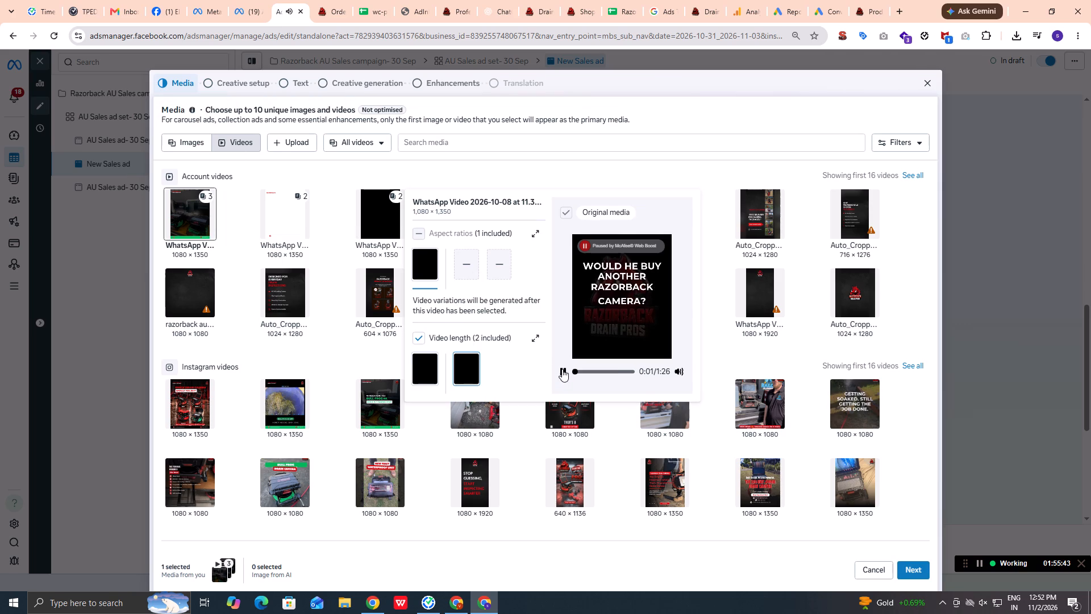
pyautogui.click(301, 227)
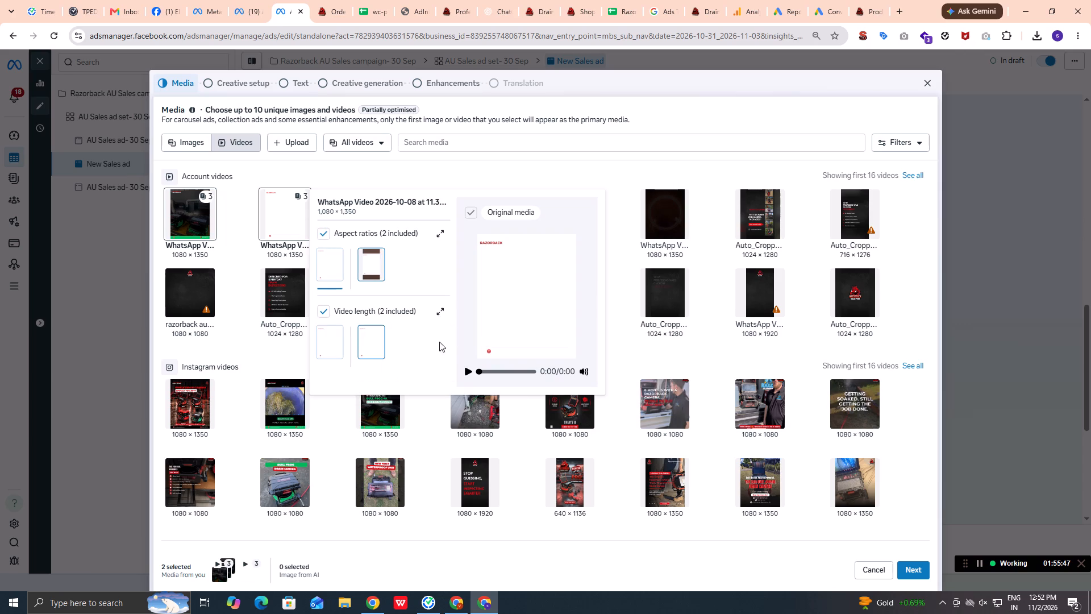
pyautogui.click(469, 374)
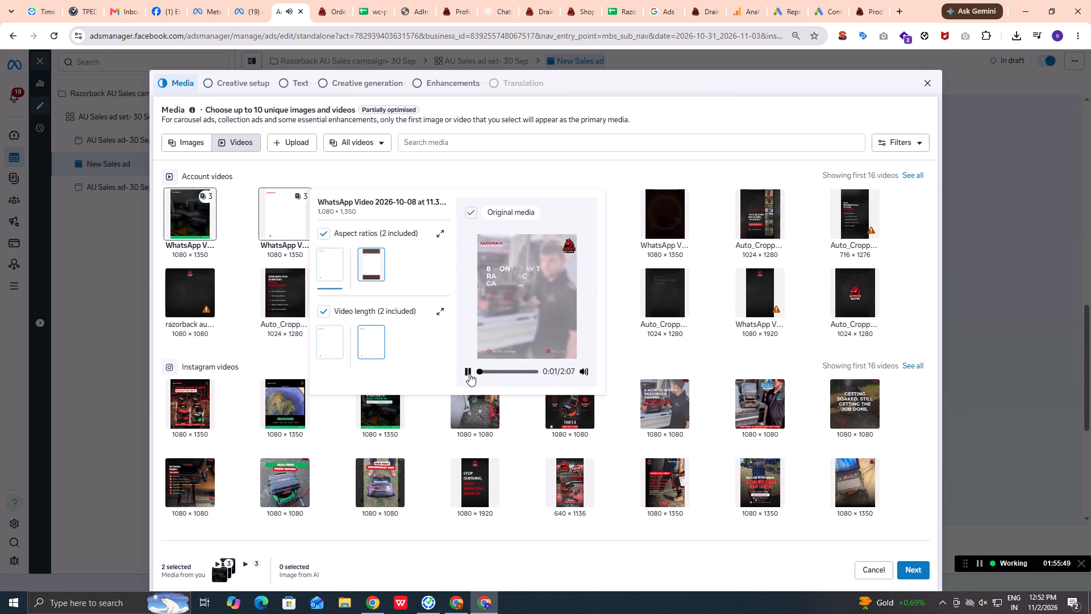
pyautogui.click(283, 227)
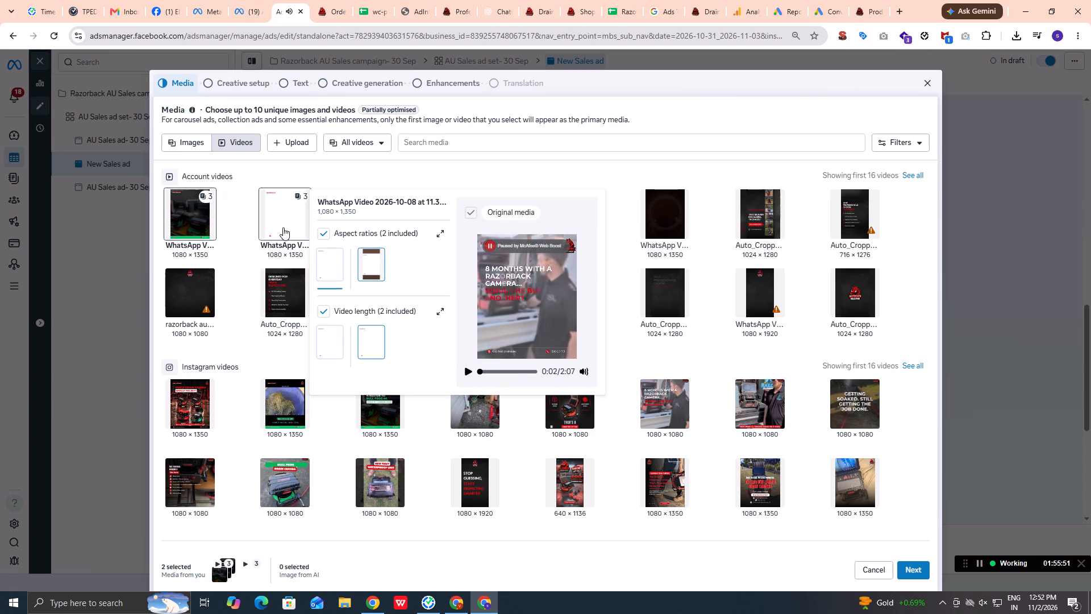
pyautogui.click(291, 230)
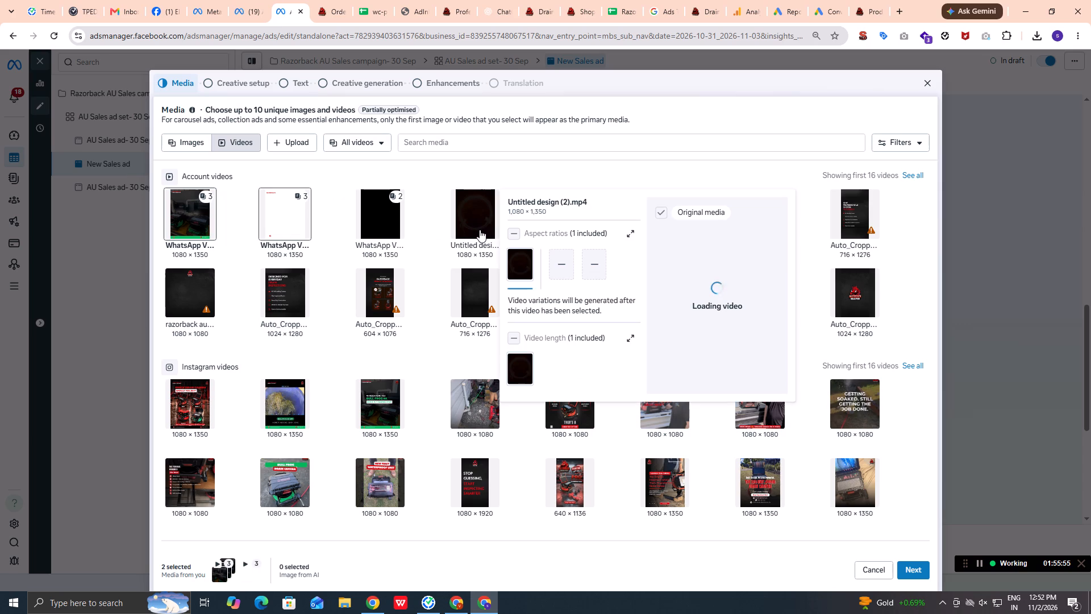
pyautogui.click(655, 370)
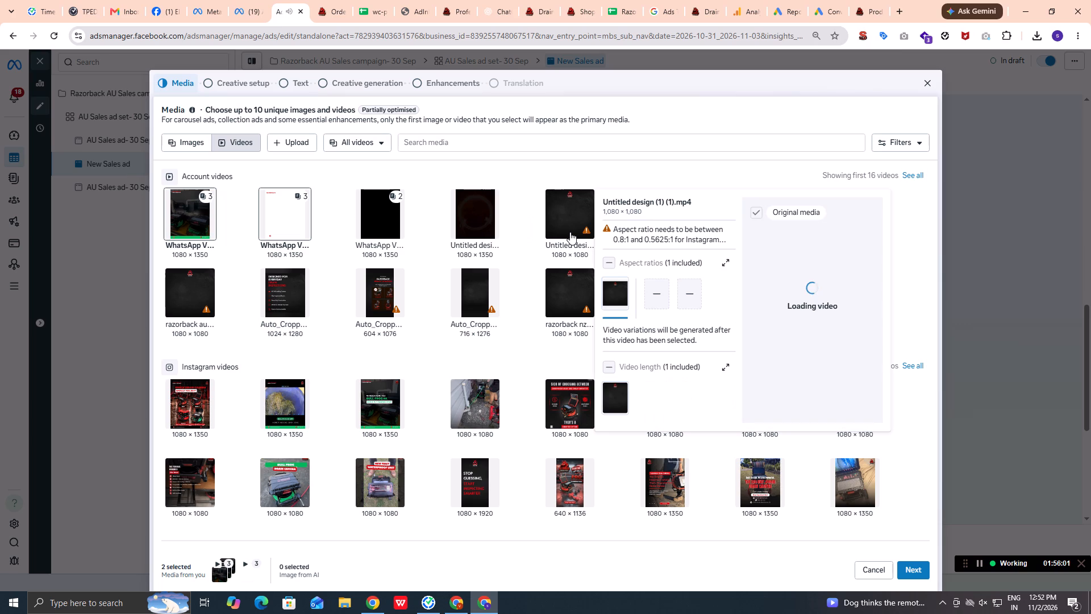
pyautogui.click(749, 372)
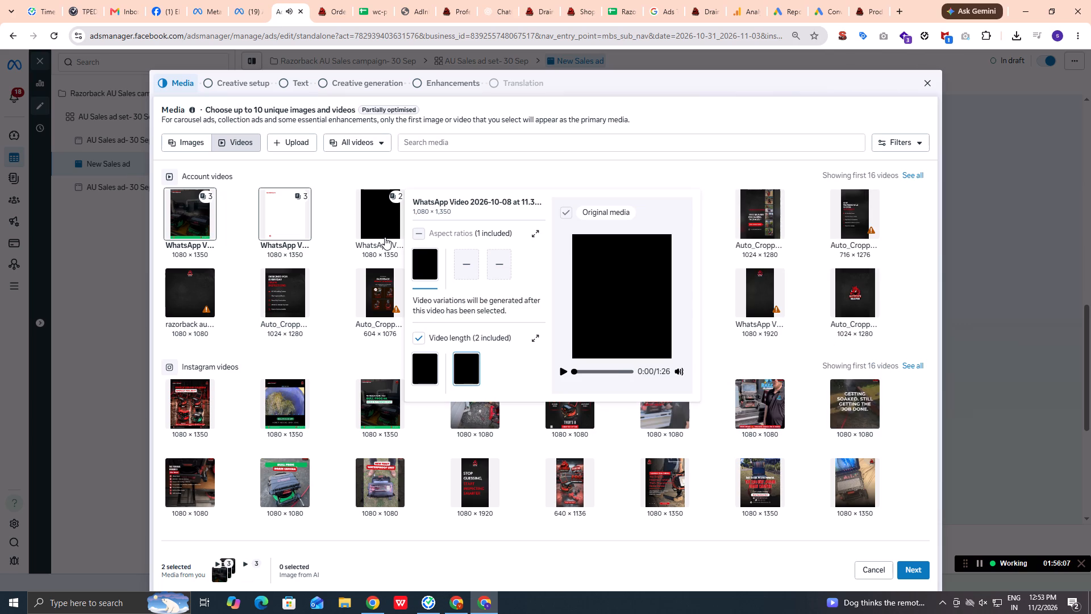
pyautogui.click(562, 372)
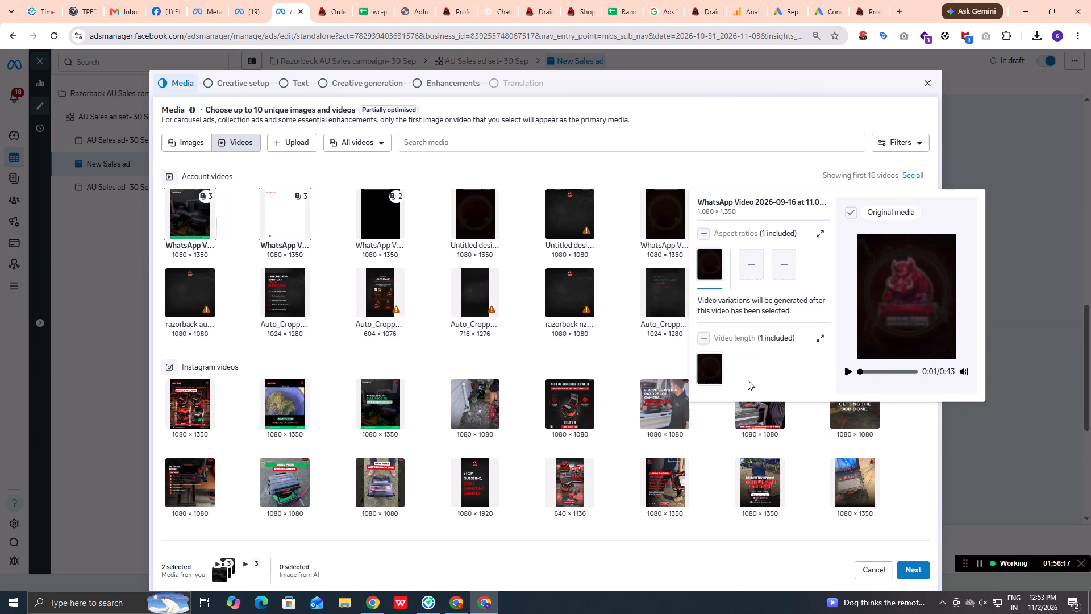
pyautogui.click(753, 423)
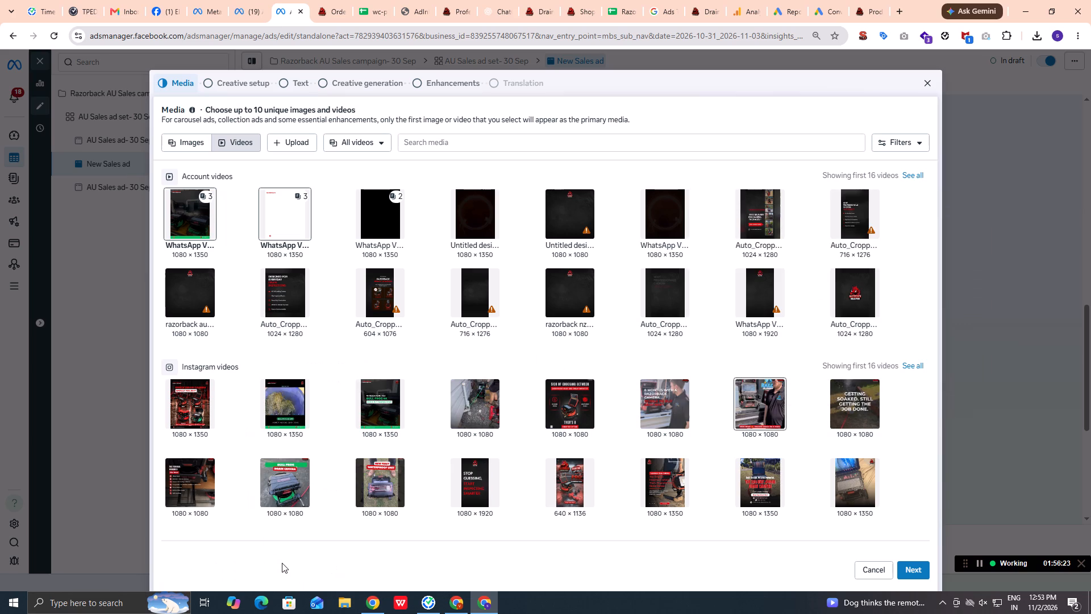
pyautogui.click(922, 571)
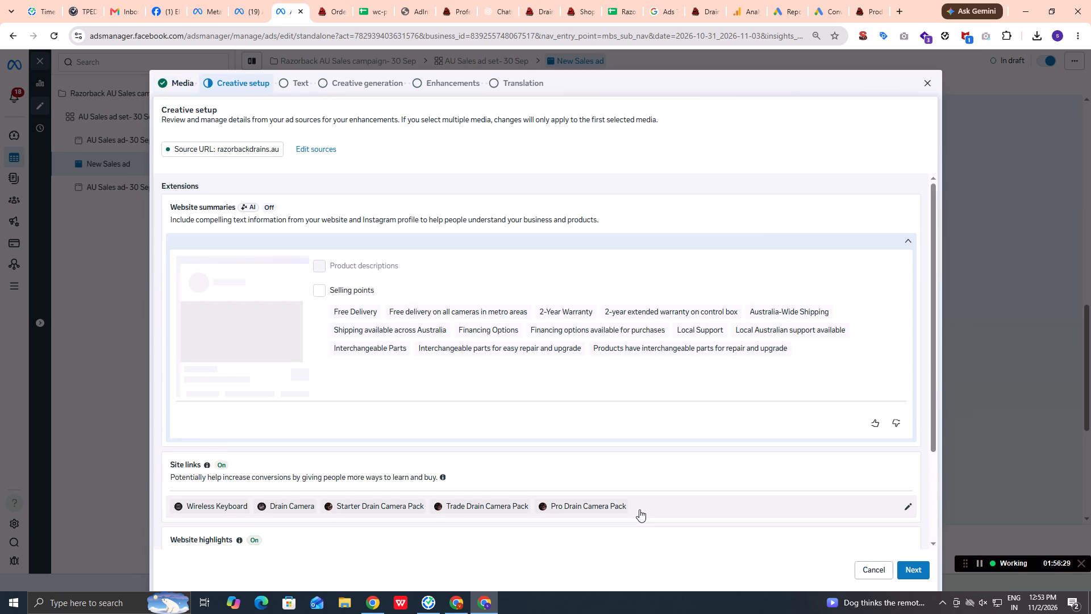
# Turn off the site links extension in the creative setup.
pyautogui.scroll(-1, 639, 509)
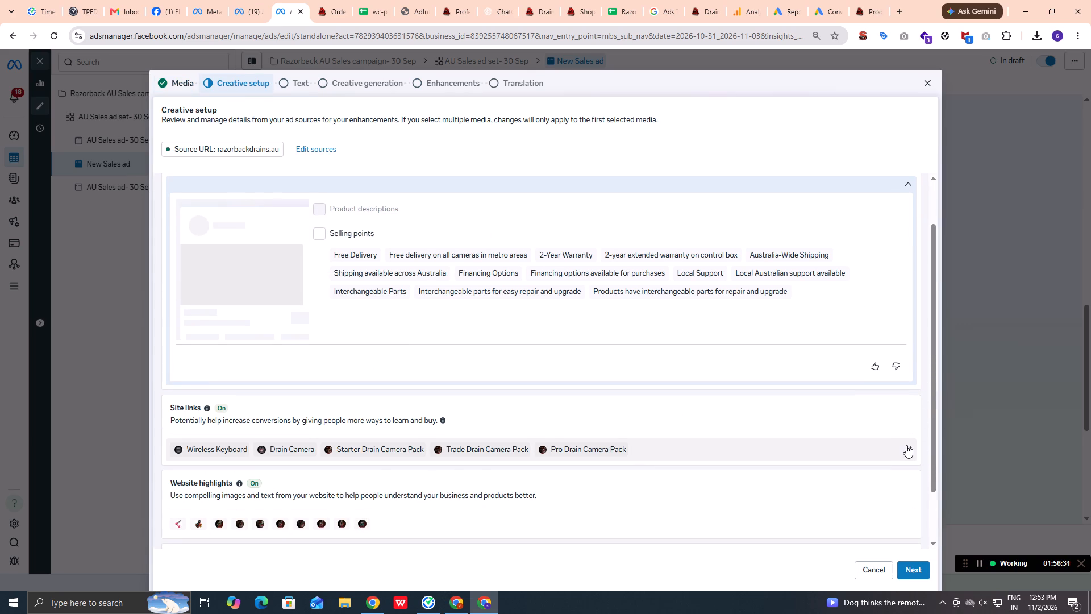
pyautogui.click(910, 449)
pyautogui.scroll(-2, 888, 460)
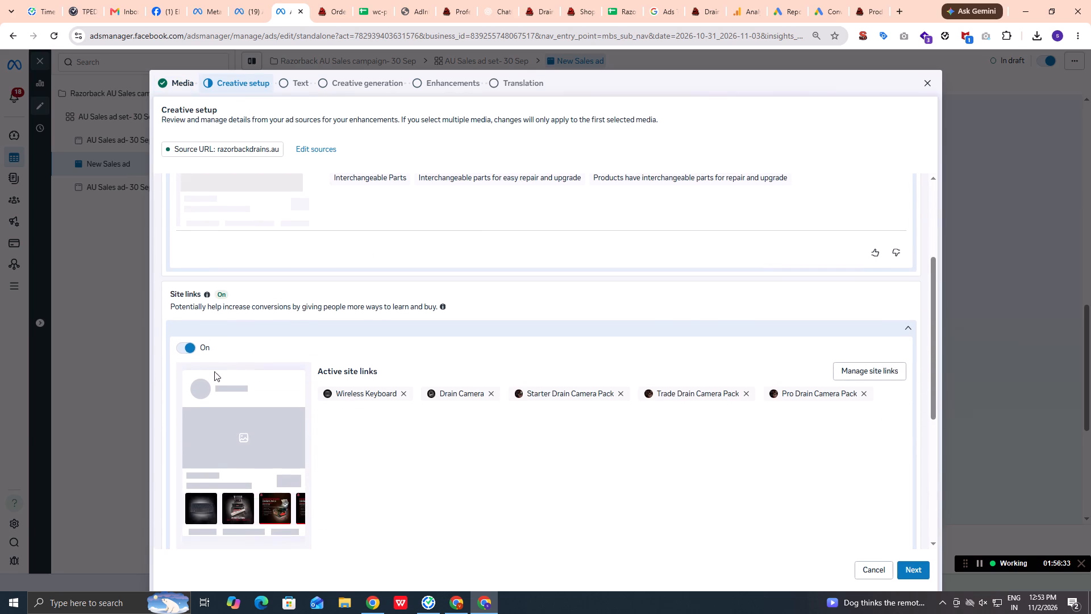
pyautogui.click(177, 347)
pyautogui.scroll(-4, 431, 403)
pyautogui.scroll(1, 463, 404)
pyautogui.scroll(-1, 463, 404)
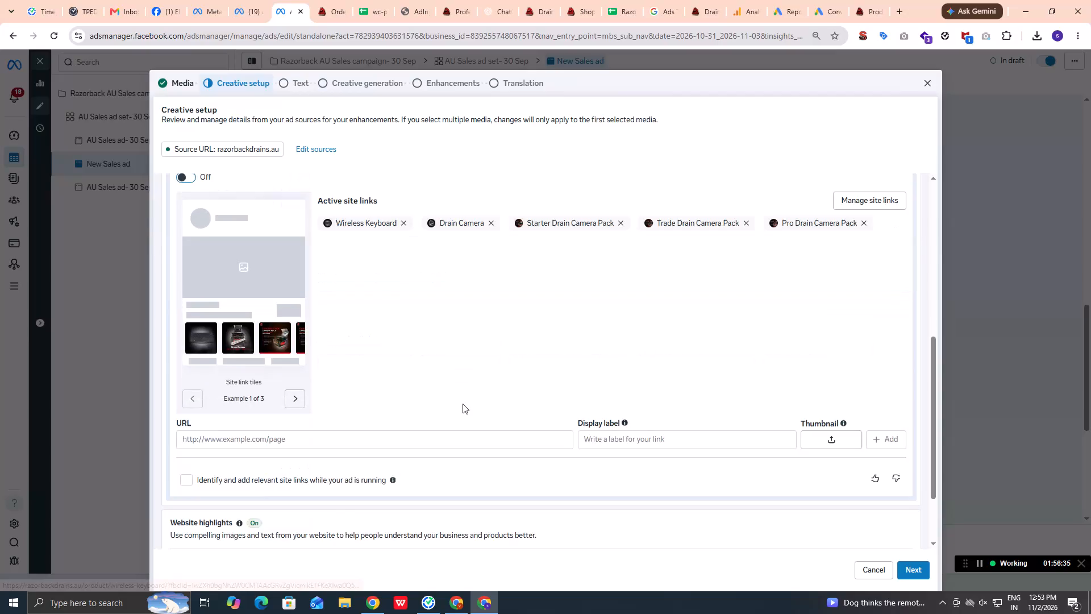
# Turn off website highlights in the new ad's creative setup, leave products unselected and continue to the text stage.
pyautogui.scroll(-1, 899, 487)
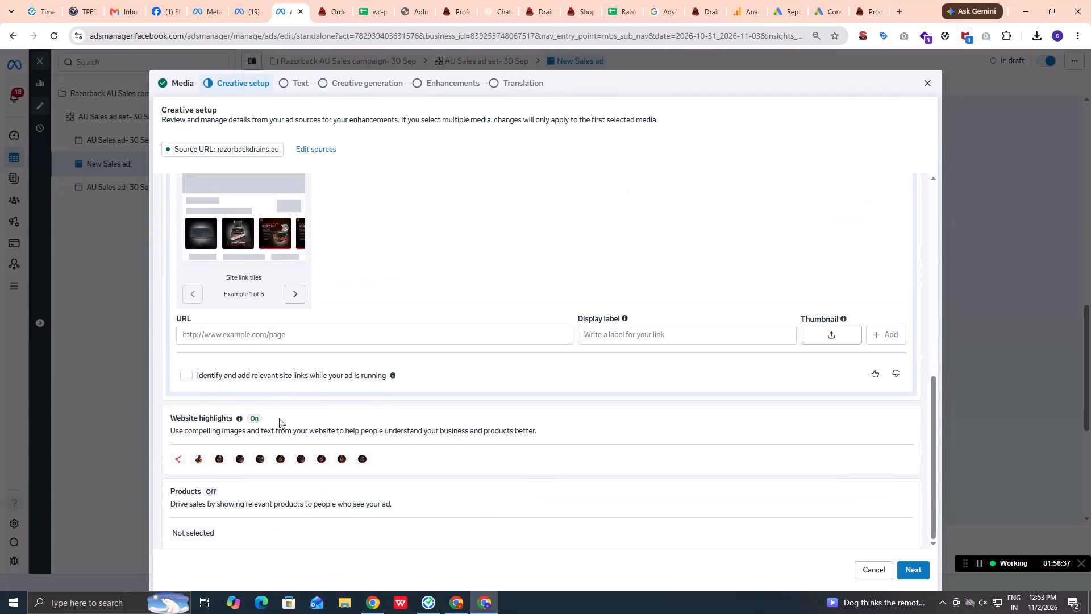
pyautogui.click(904, 458)
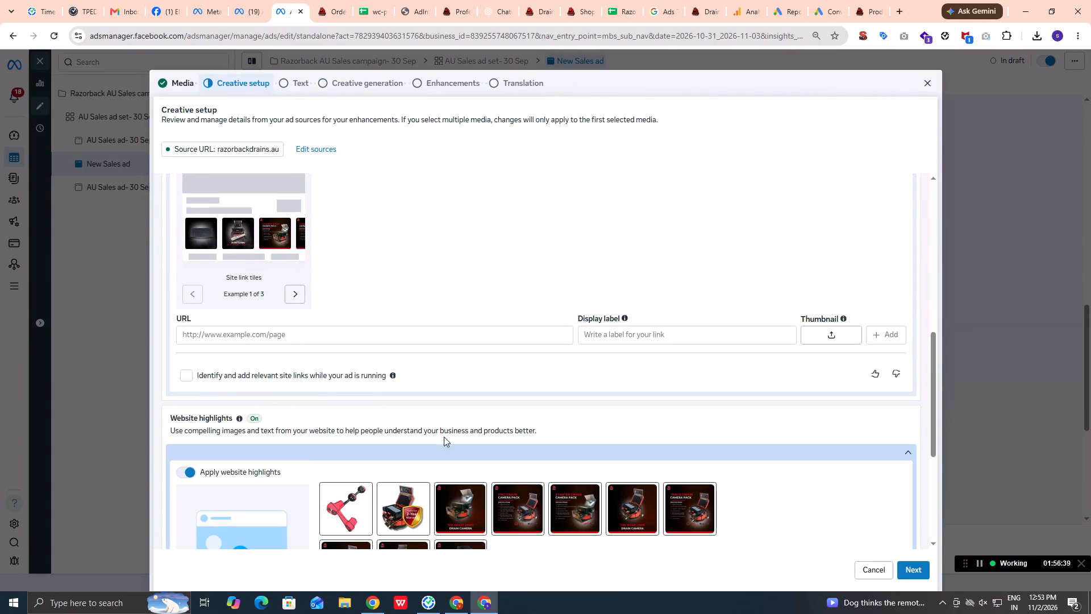
pyautogui.click(188, 470)
pyautogui.scroll(-3, 526, 418)
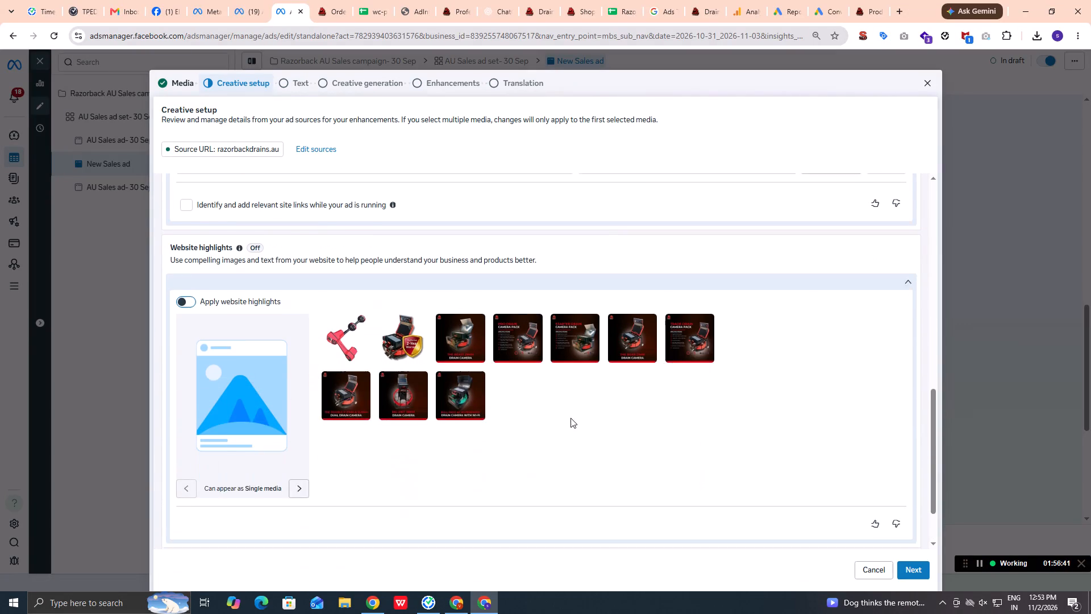
pyautogui.scroll(-2, 571, 418)
pyautogui.scroll(2, 571, 418)
pyautogui.scroll(-2, 572, 420)
pyautogui.scroll(1, 577, 430)
pyautogui.scroll(-1, 580, 434)
pyautogui.scroll(-5, 667, 492)
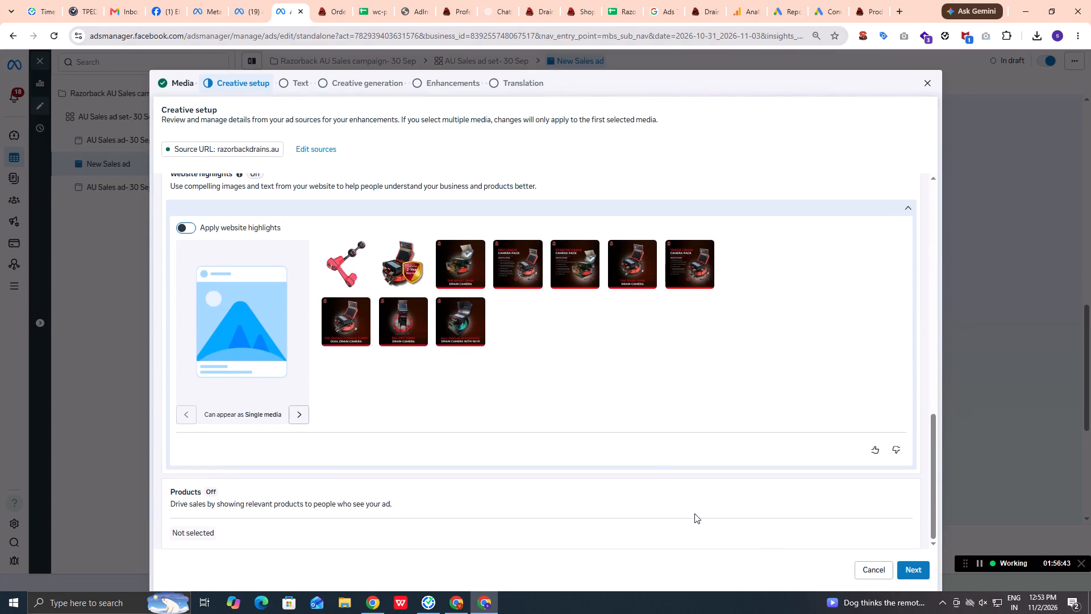
pyautogui.click(919, 570)
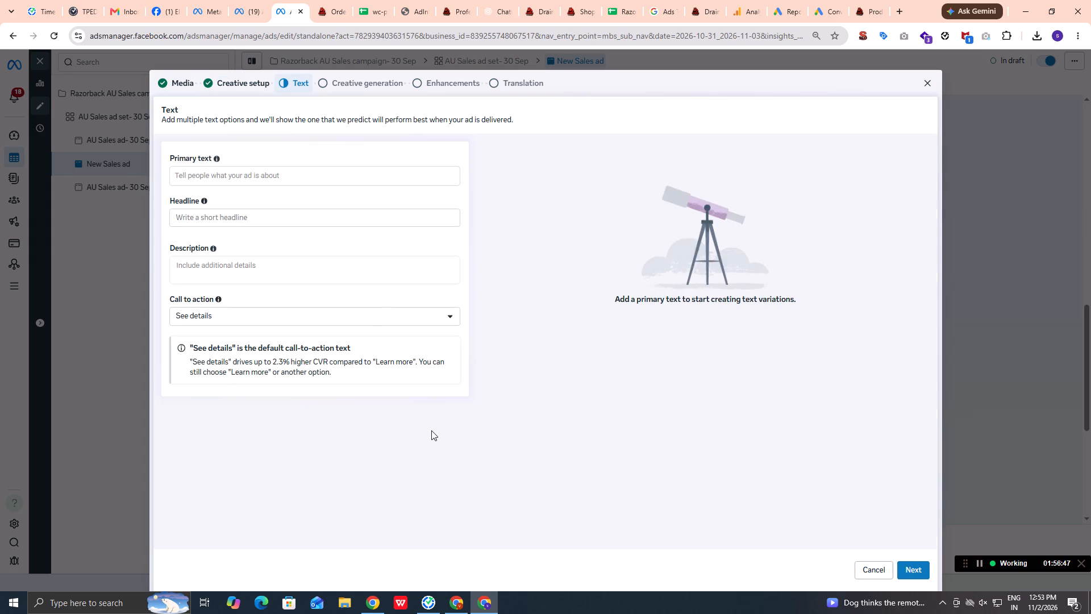
# Continue past the text and creative generation stages, leaving the text fields blank and selecting no AI-generated images.
pyautogui.scroll(-2, 431, 430)
pyautogui.click(922, 571)
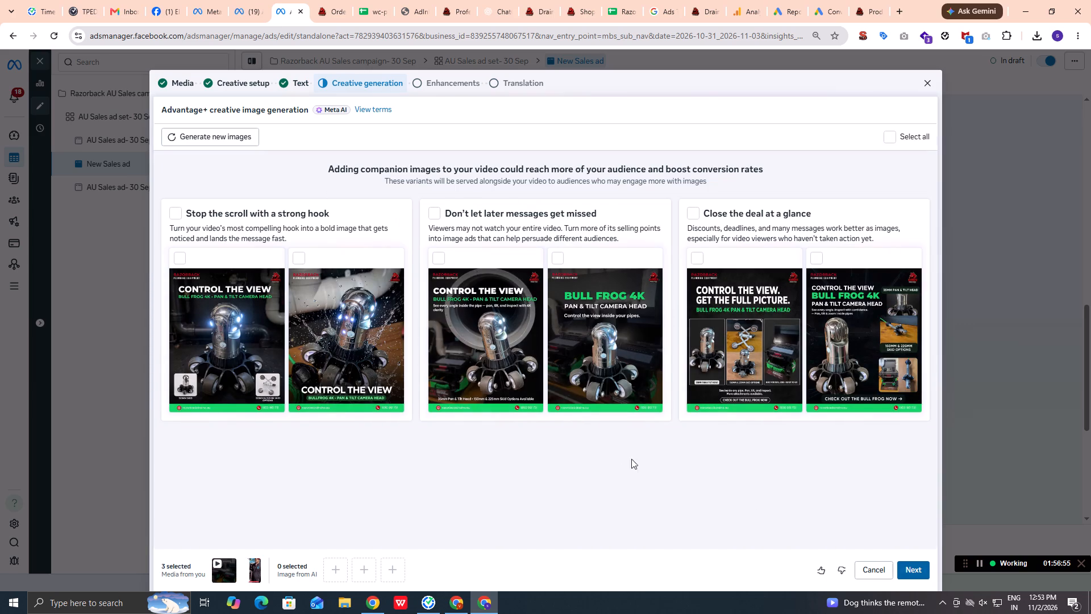
pyautogui.scroll(2, 616, 452)
pyautogui.scroll(-1, 616, 452)
pyautogui.scroll(3, 616, 452)
pyautogui.click(920, 570)
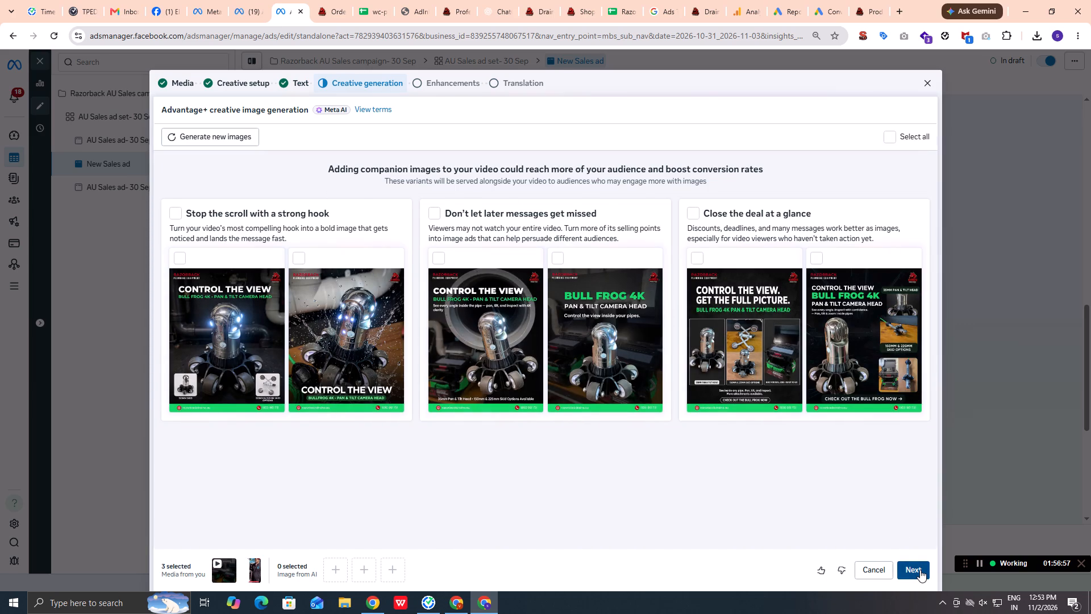
# Examine the Advantage+ creative enhancements offered for the new ad and whether each one is switched on.
pyautogui.scroll(-3, 510, 420)
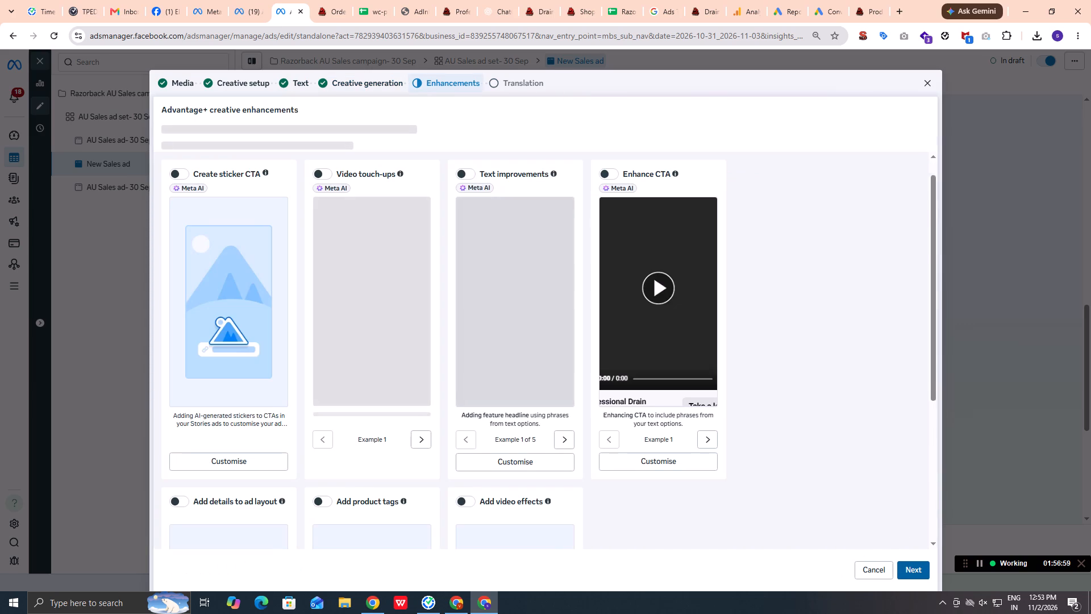
pyautogui.scroll(-4, 510, 420)
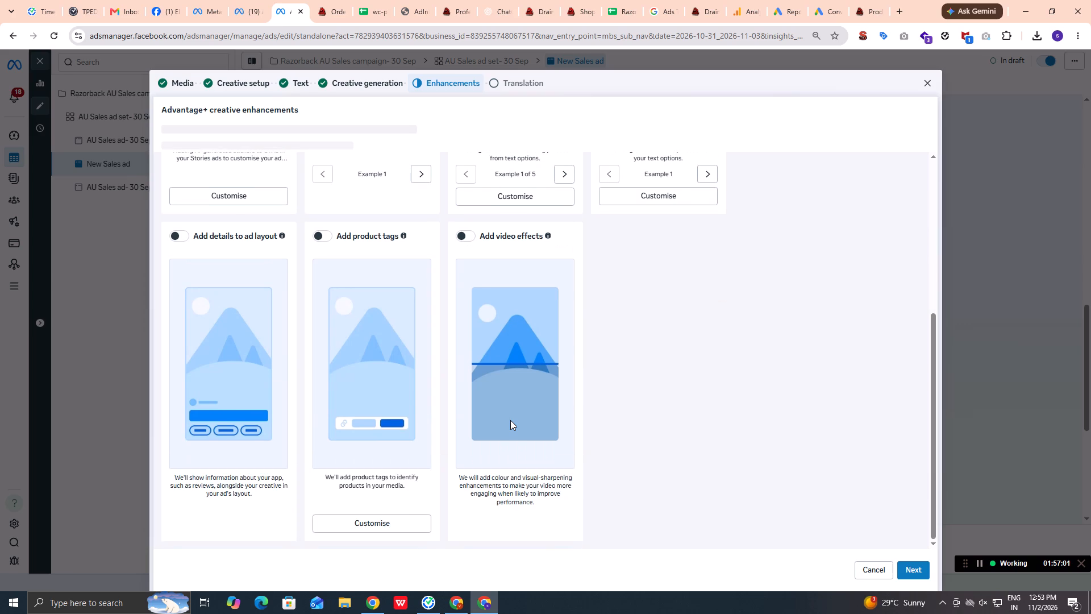
pyautogui.scroll(-1, 510, 420)
pyautogui.scroll(1, 510, 420)
pyautogui.scroll(-1, 510, 420)
pyautogui.scroll(1, 510, 420)
pyautogui.scroll(-7, 510, 420)
pyautogui.scroll(4, 510, 420)
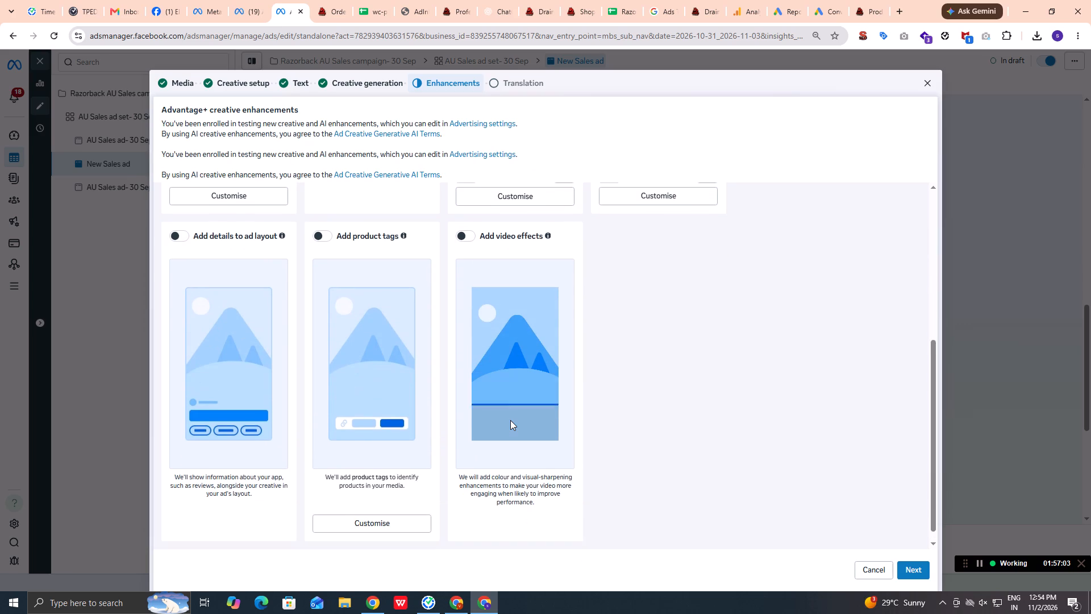
pyautogui.scroll(6, 510, 420)
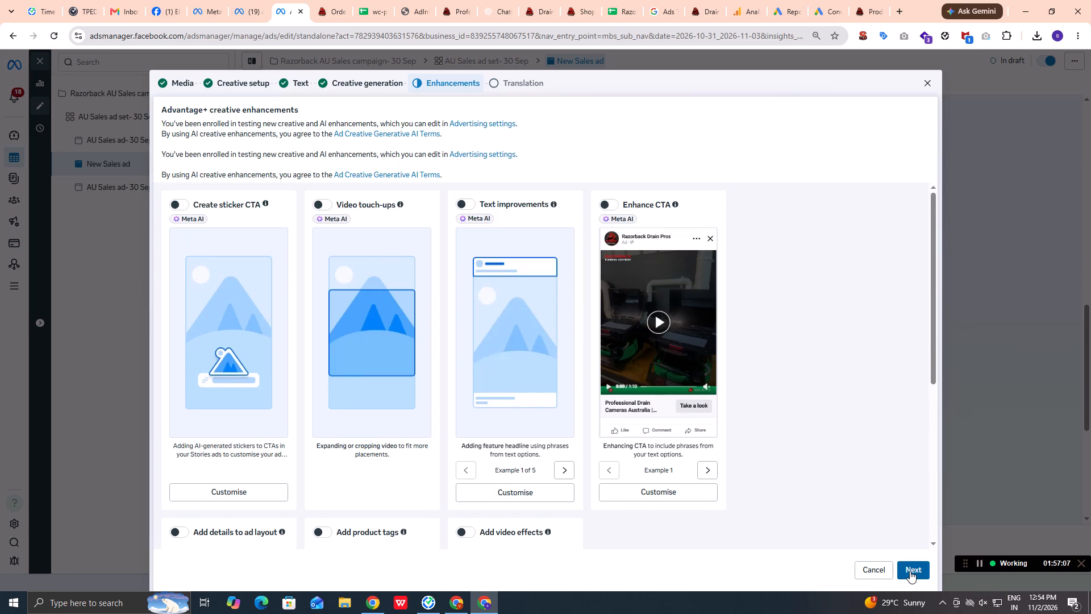
# Continue to the translation stage of the new ad and examine the recommended and other languages offered.
pyautogui.click(910, 571)
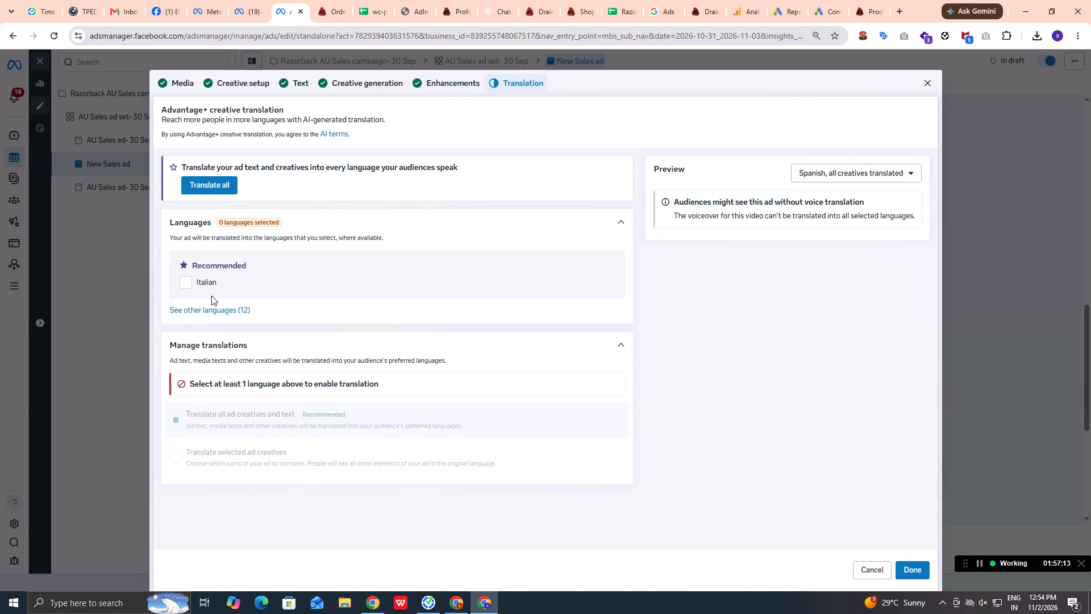
pyautogui.scroll(-2, 255, 351)
pyautogui.click(199, 309)
pyautogui.scroll(-3, 195, 339)
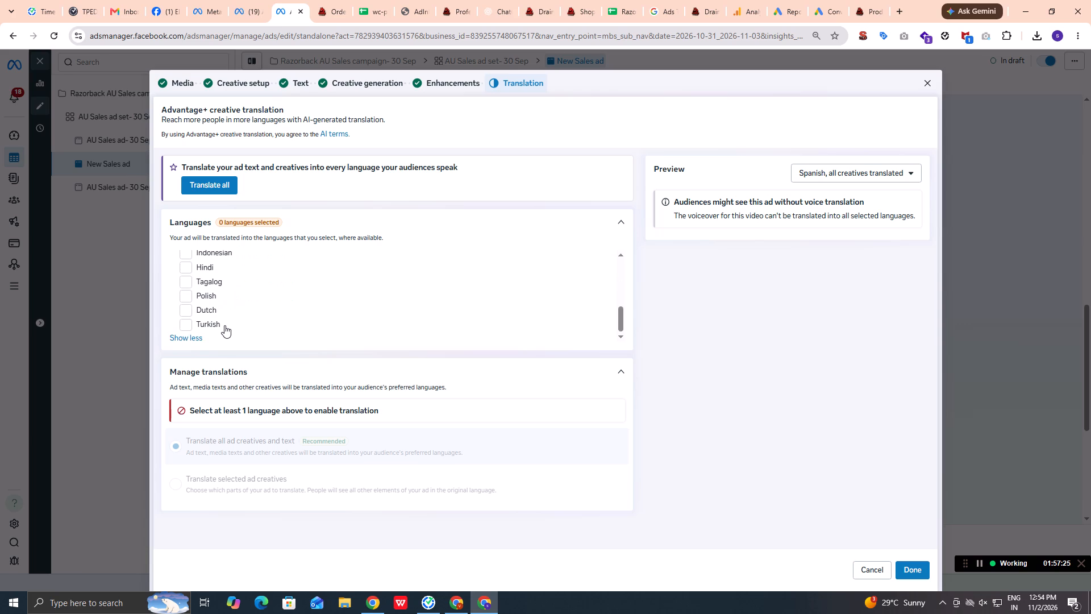
pyautogui.scroll(1, 191, 337)
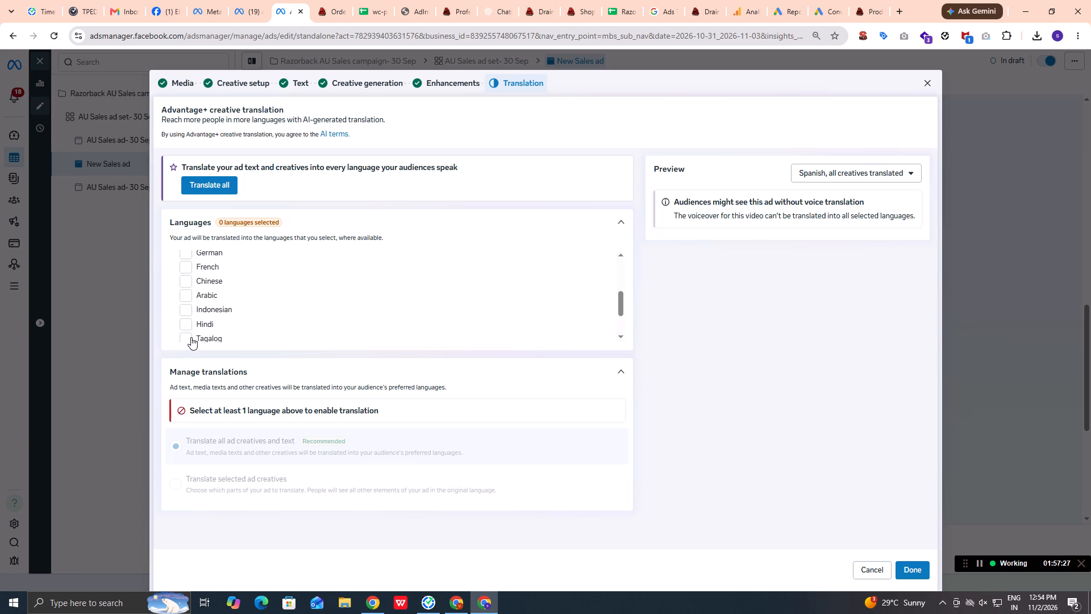
pyautogui.scroll(1, 191, 337)
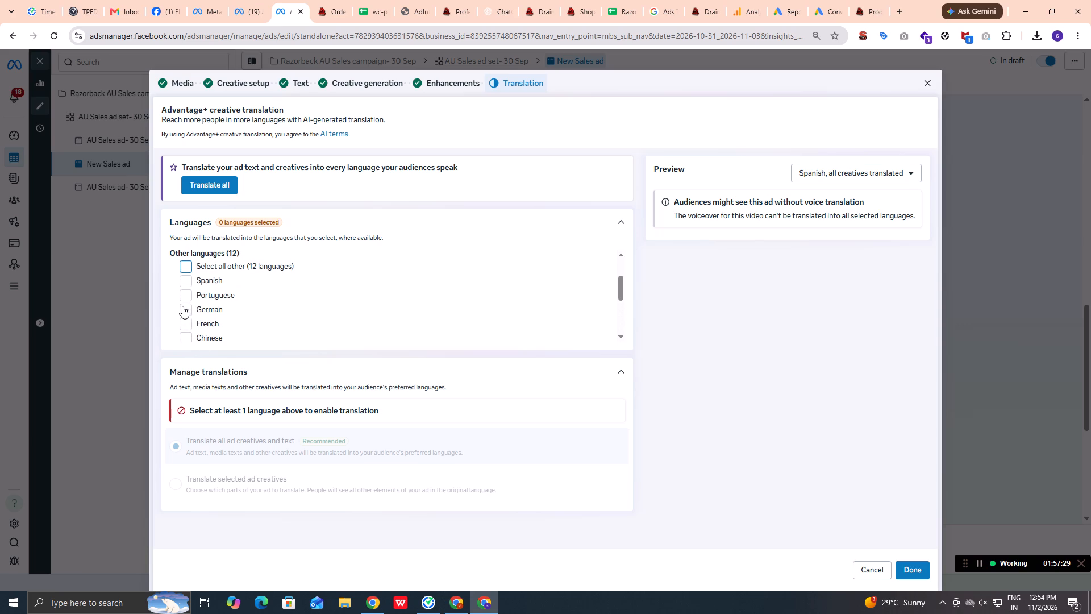
pyautogui.scroll(-2, 188, 308)
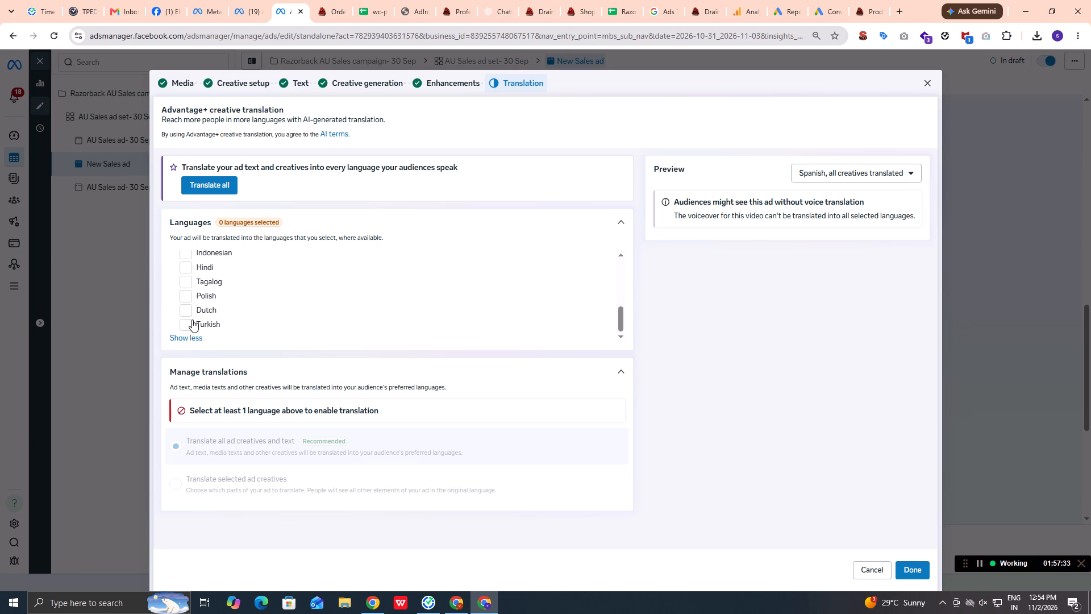
pyautogui.scroll(3, 193, 318)
pyautogui.scroll(-1, 198, 314)
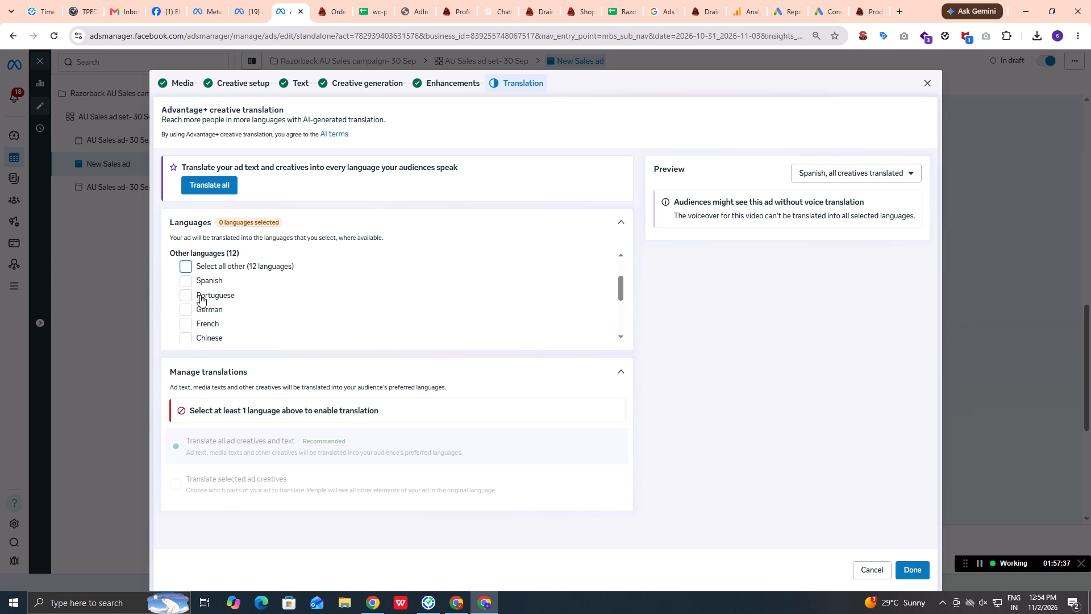
pyautogui.scroll(1, 220, 300)
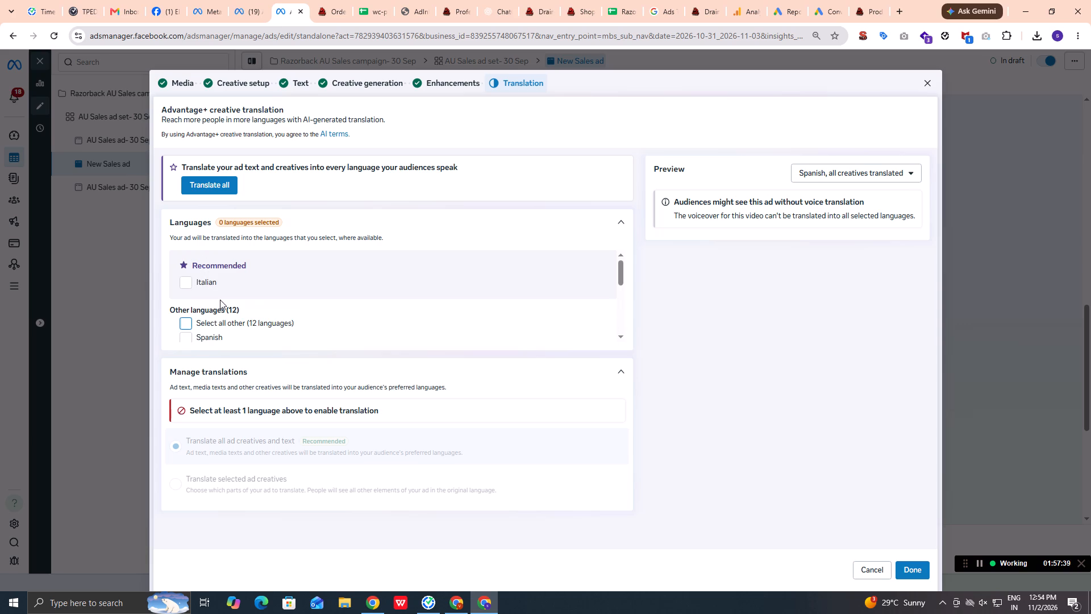
pyautogui.scroll(-1, 220, 300)
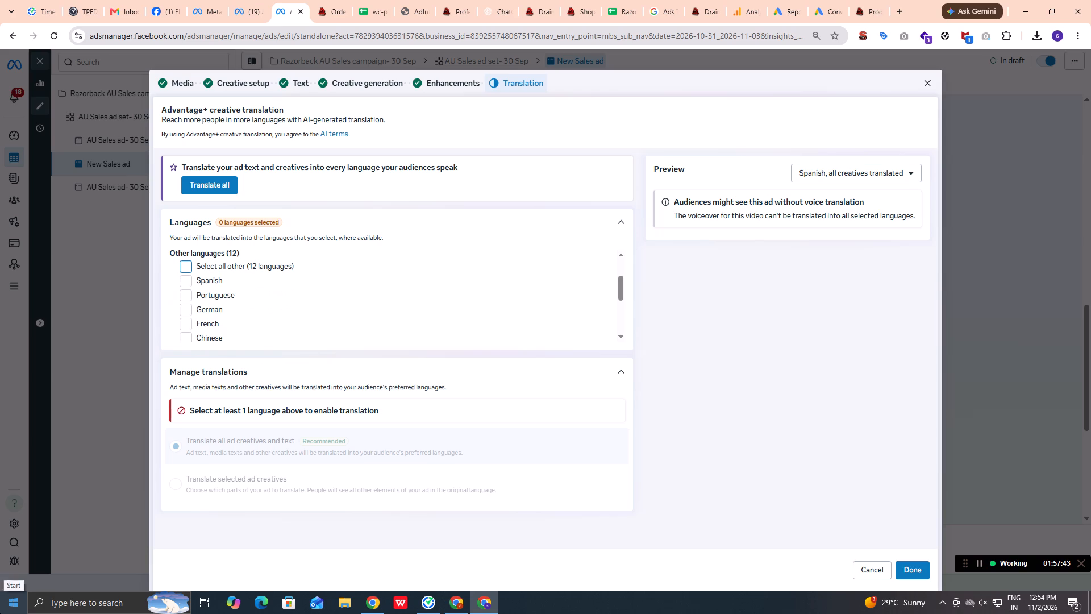
# Go back to the Advantage+ creative enhancements and recheck which ones are switched on.
pyautogui.click(459, 84)
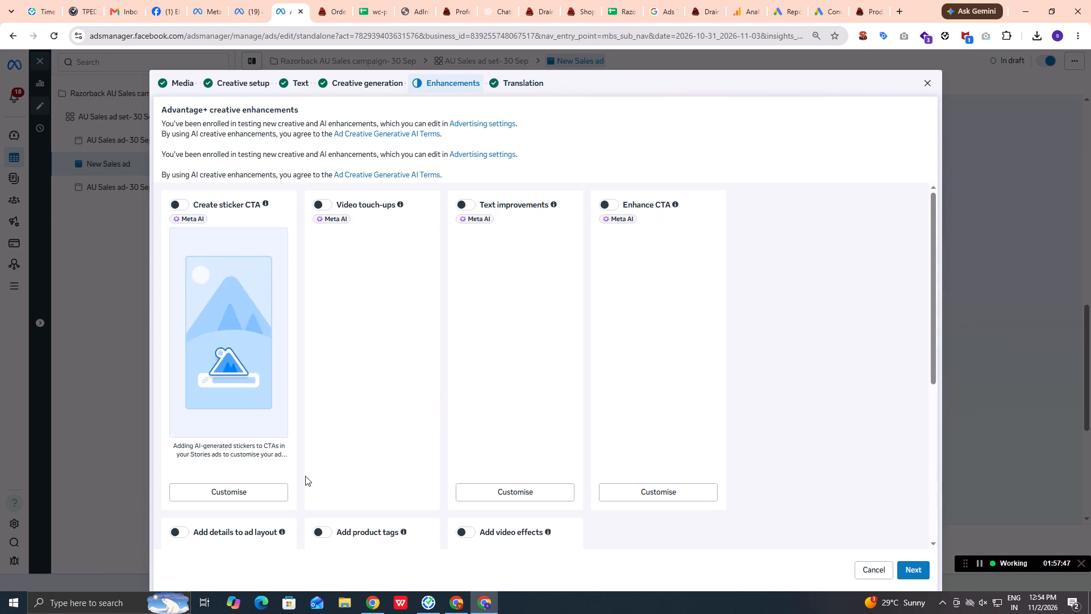
pyautogui.scroll(-3, 305, 474)
pyautogui.scroll(-2, 357, 421)
pyautogui.scroll(1, 355, 422)
pyautogui.scroll(-2, 352, 422)
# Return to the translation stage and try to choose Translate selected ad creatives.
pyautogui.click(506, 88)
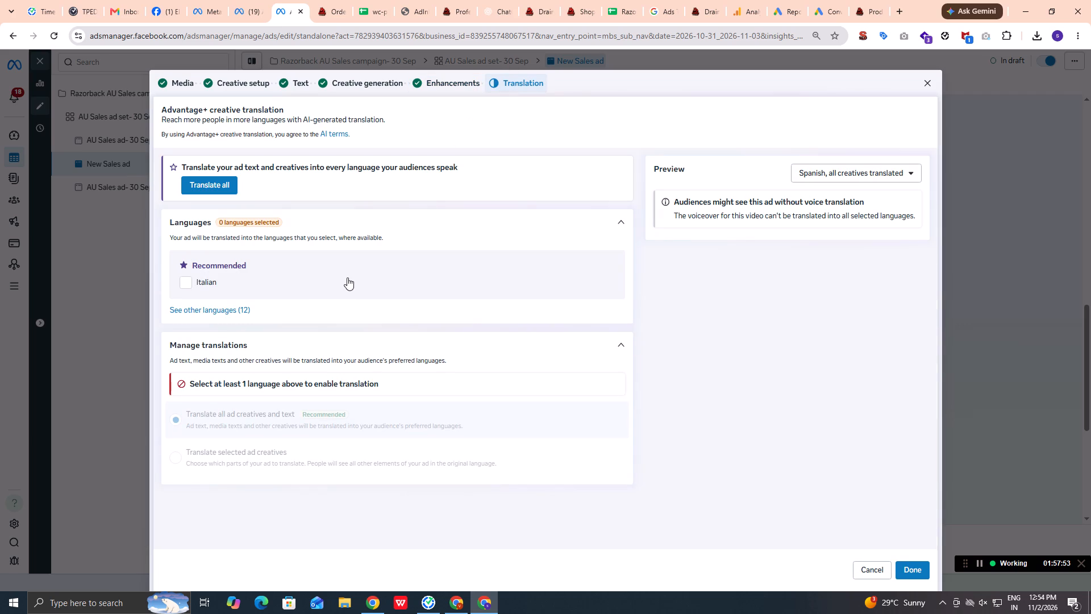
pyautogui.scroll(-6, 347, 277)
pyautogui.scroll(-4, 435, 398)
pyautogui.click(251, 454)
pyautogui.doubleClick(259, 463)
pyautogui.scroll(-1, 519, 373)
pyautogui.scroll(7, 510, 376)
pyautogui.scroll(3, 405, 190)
# Translate all ad creatives and text into every offered language except Italian, and finish the creative setup.
pyautogui.click(224, 186)
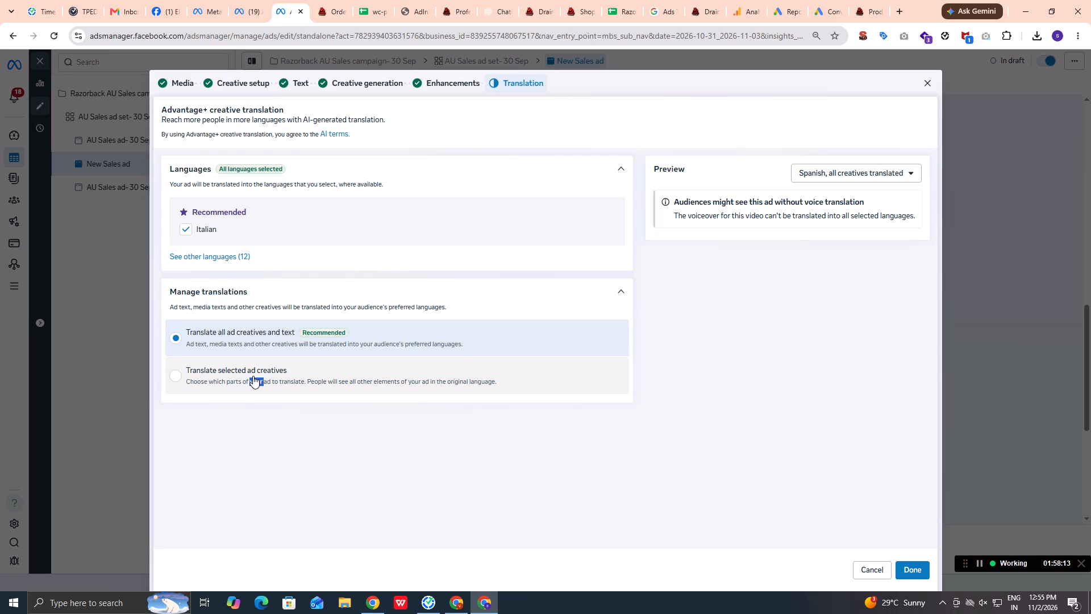
pyautogui.click(275, 464)
pyautogui.scroll(1, 313, 399)
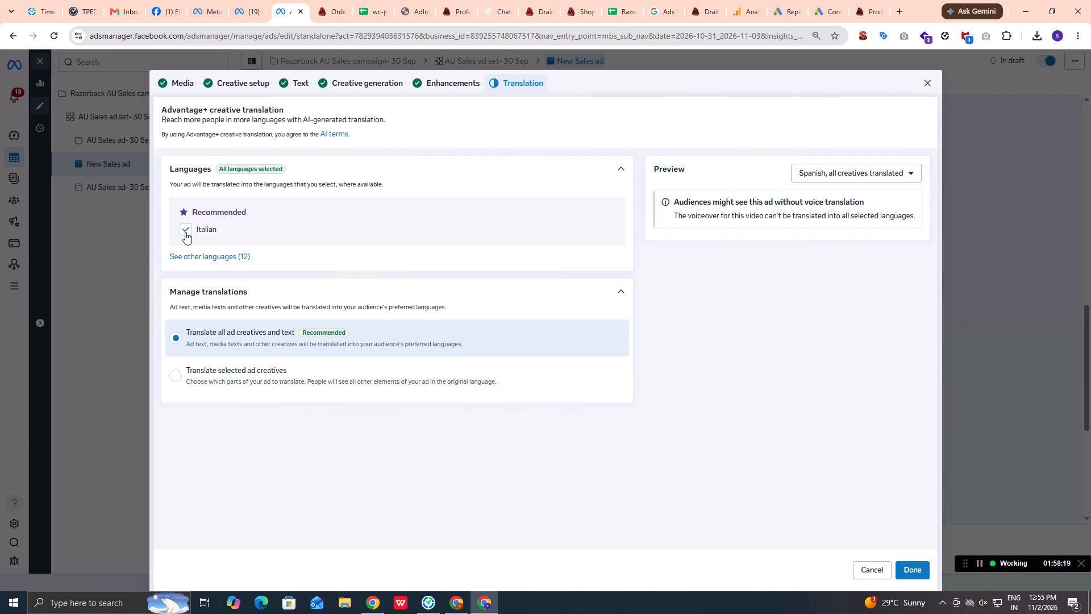
pyautogui.click(185, 232)
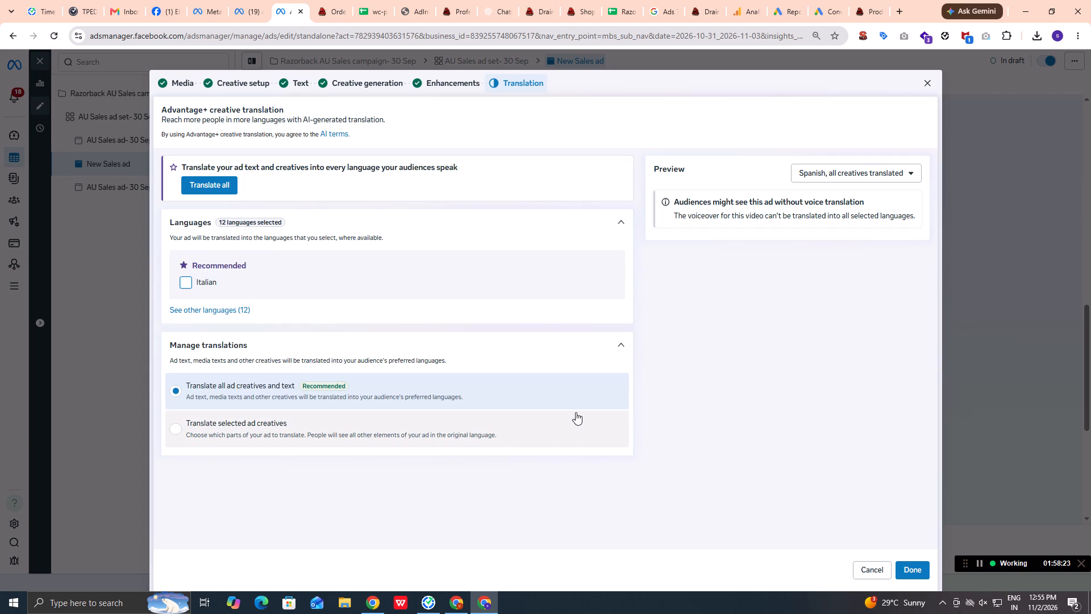
pyautogui.scroll(-1, 523, 409)
pyautogui.click(924, 570)
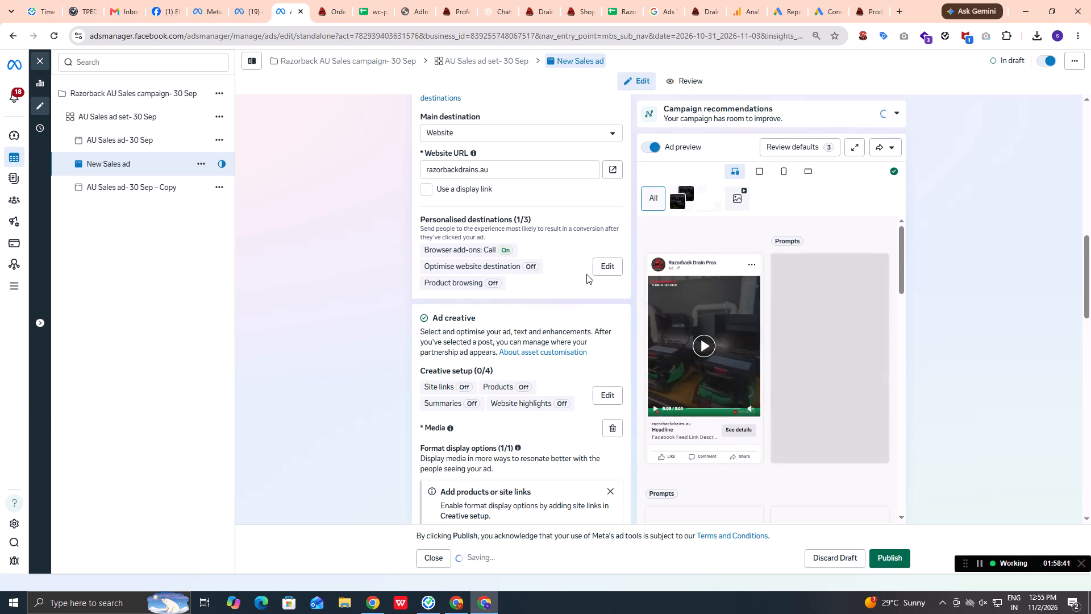
# Turn off Browser add-ons in the new ad's personalised destinations.
pyautogui.click(609, 263)
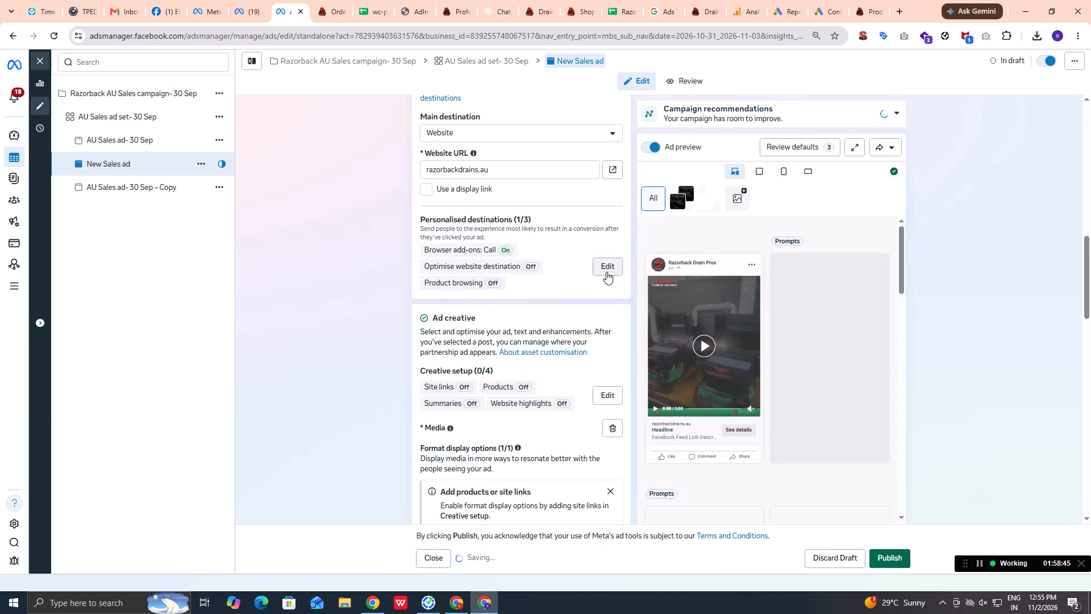
pyautogui.click(610, 269)
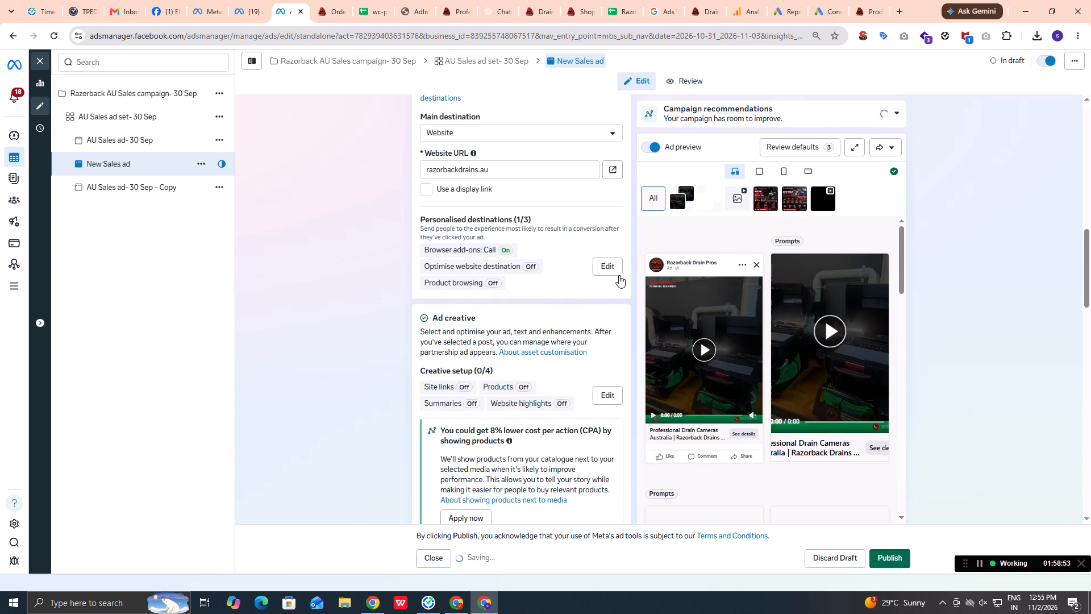
pyautogui.click(603, 265)
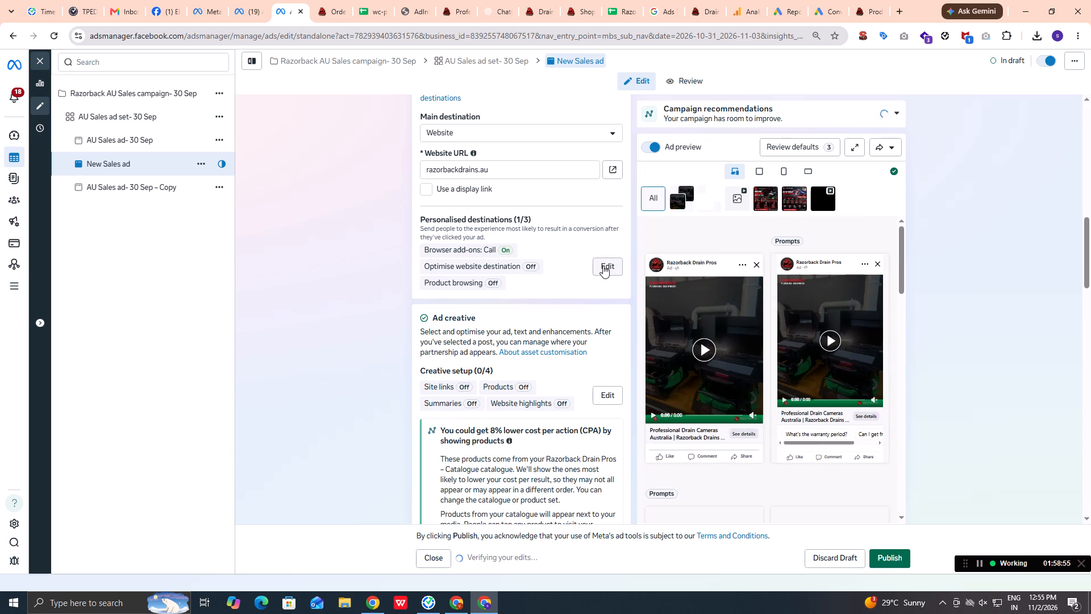
pyautogui.click(372, 170)
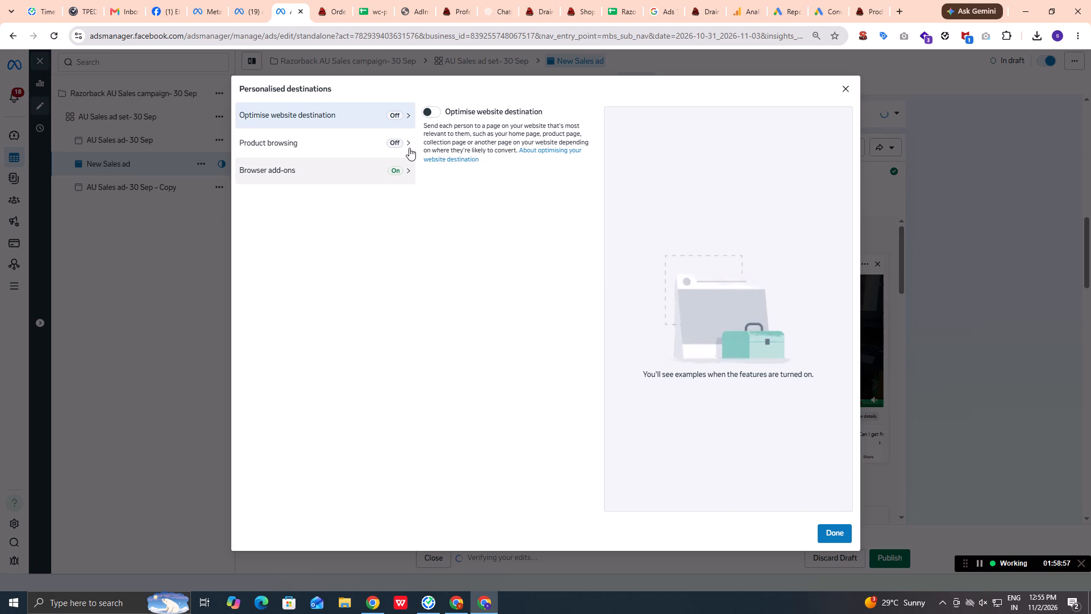
pyautogui.click(432, 111)
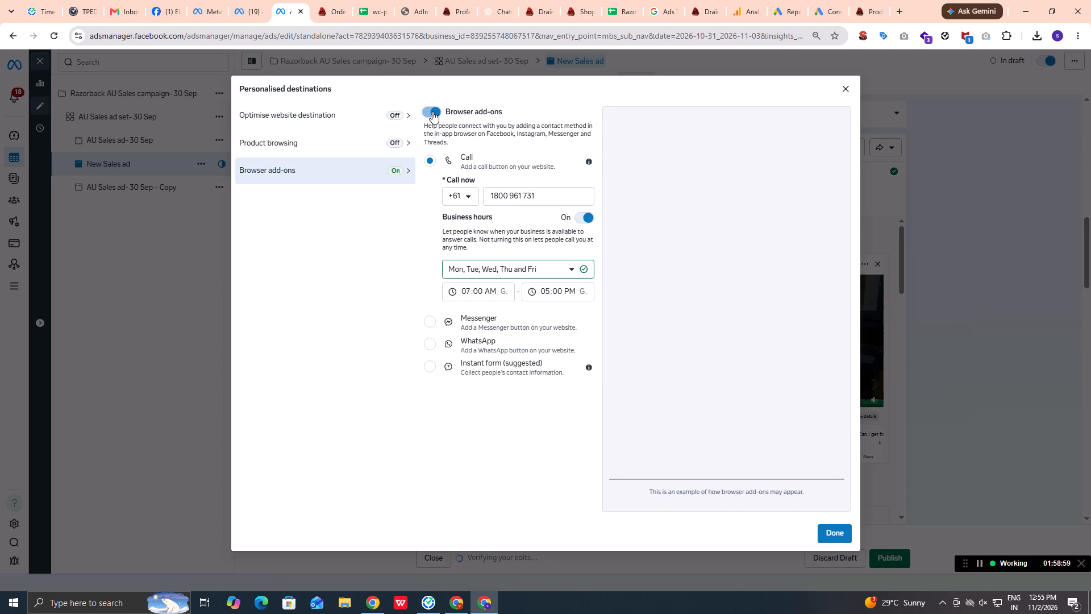
pyautogui.click(828, 530)
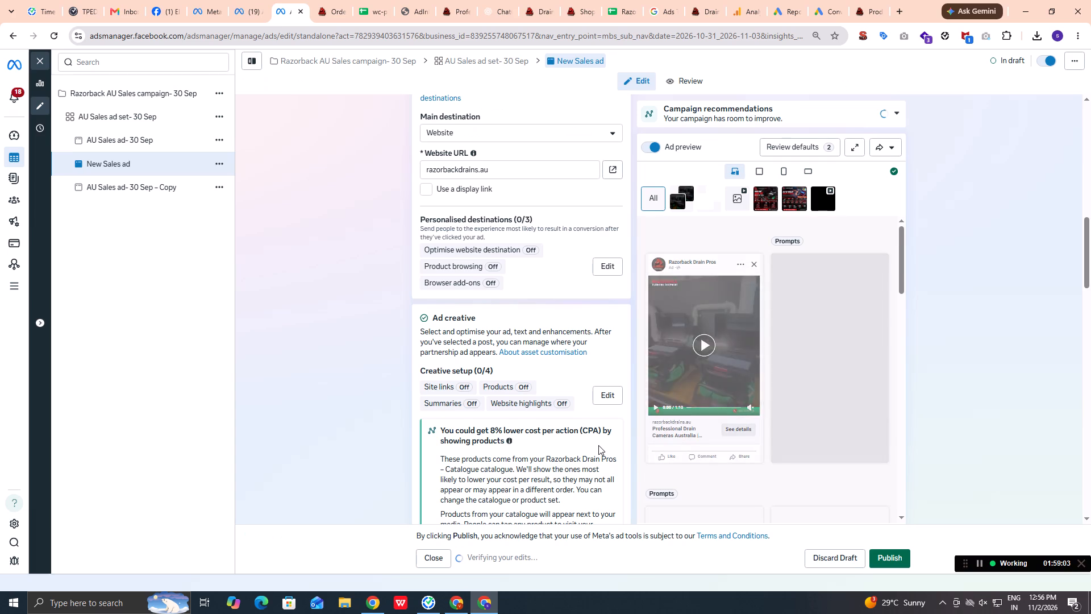
# Reopen the uploaded media selection and deselect the 1080 × 1080 Instagram video of the man beside the drain camera.
pyautogui.scroll(-4, 598, 445)
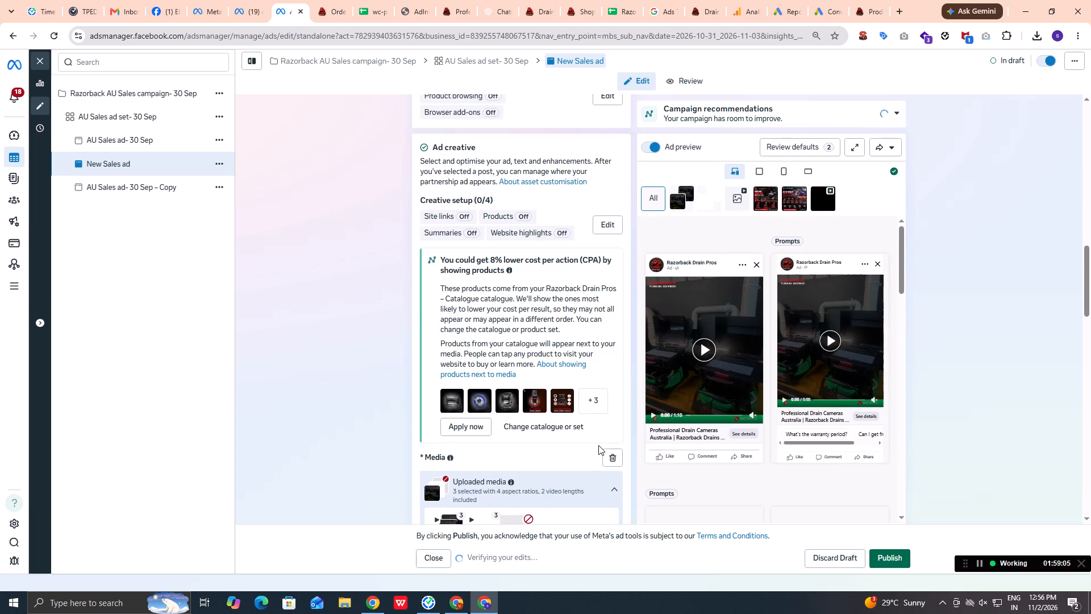
pyautogui.scroll(-1, 598, 445)
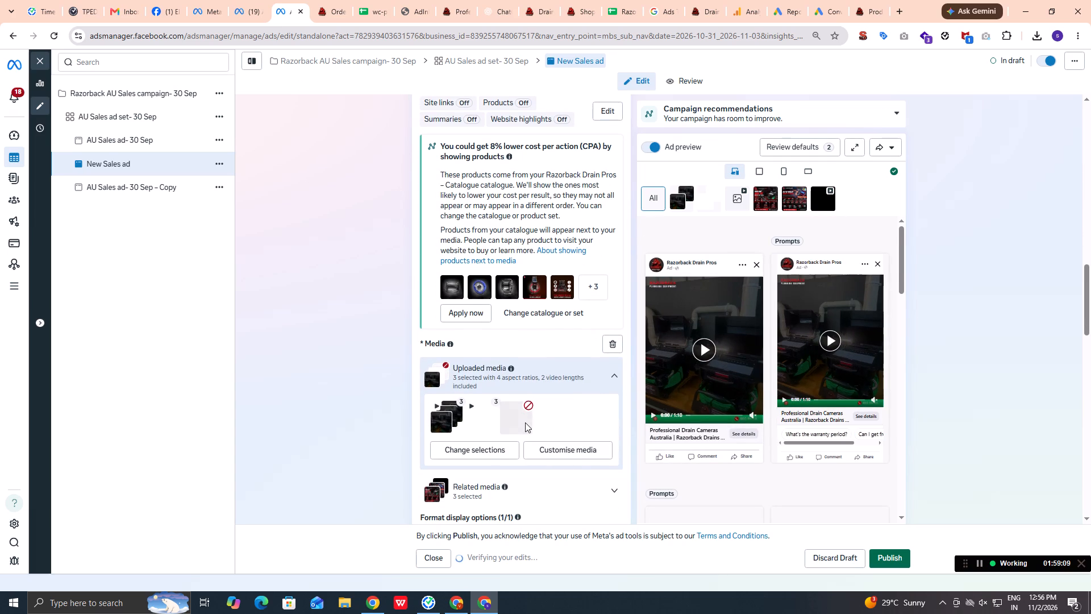
pyautogui.click(481, 452)
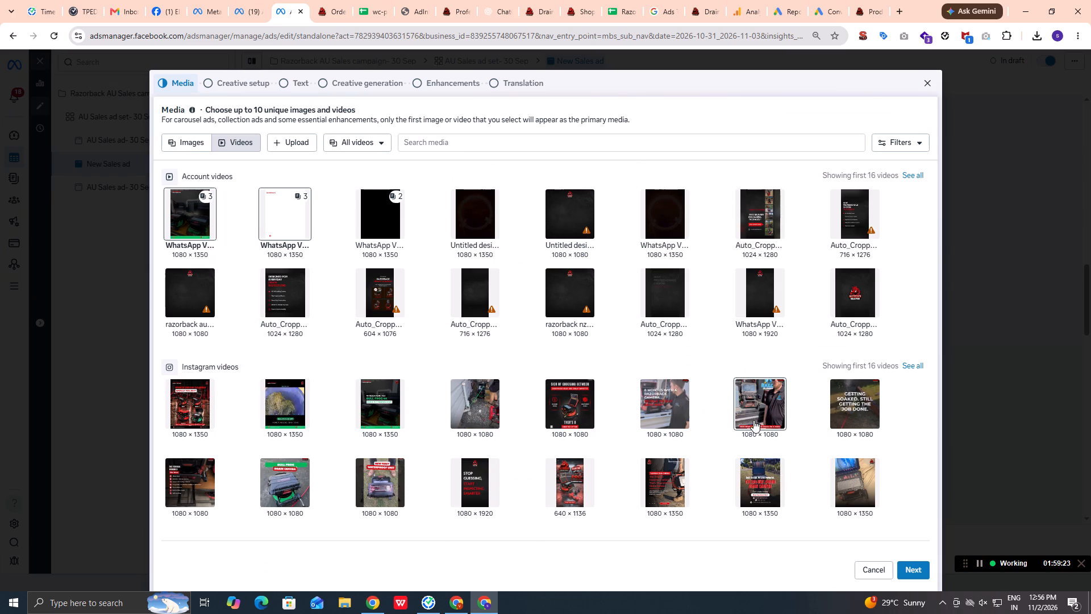
pyautogui.scroll(1, 753, 420)
pyautogui.scroll(-1, 753, 420)
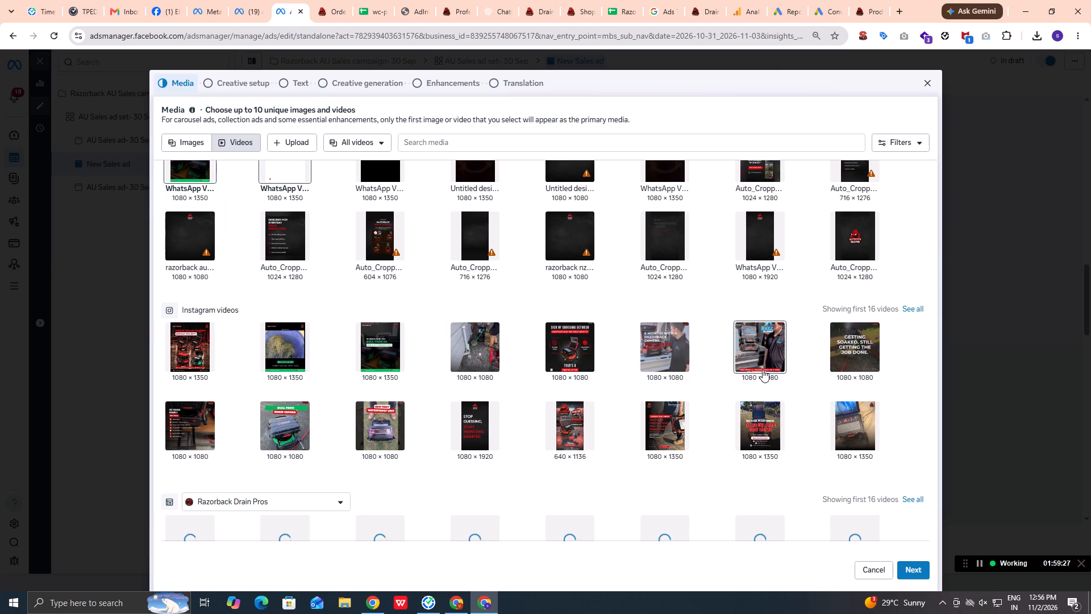
pyautogui.scroll(2, 762, 370)
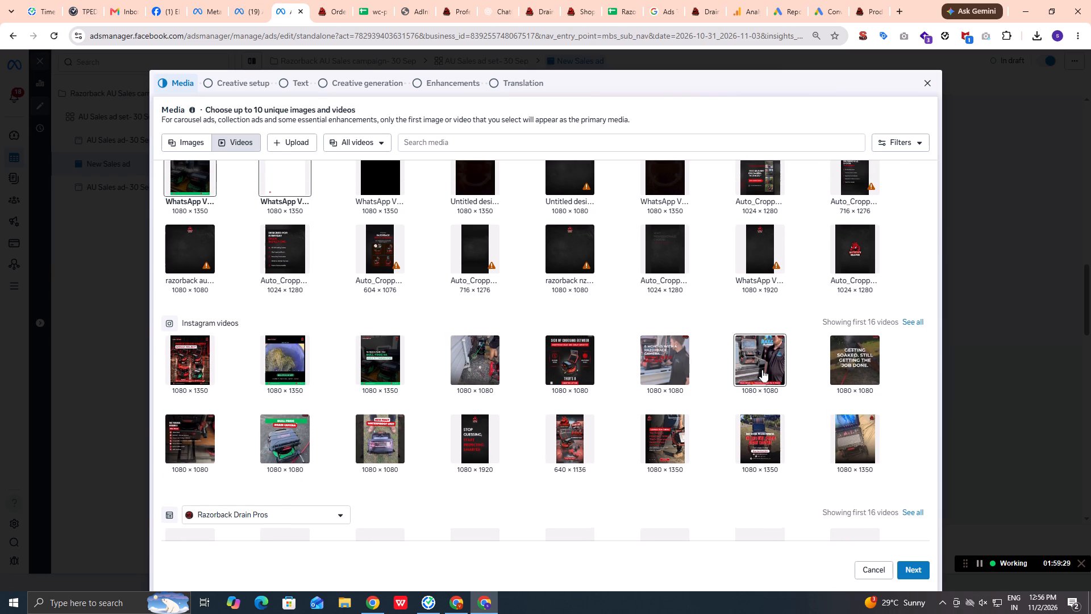
pyautogui.rightClick(753, 417)
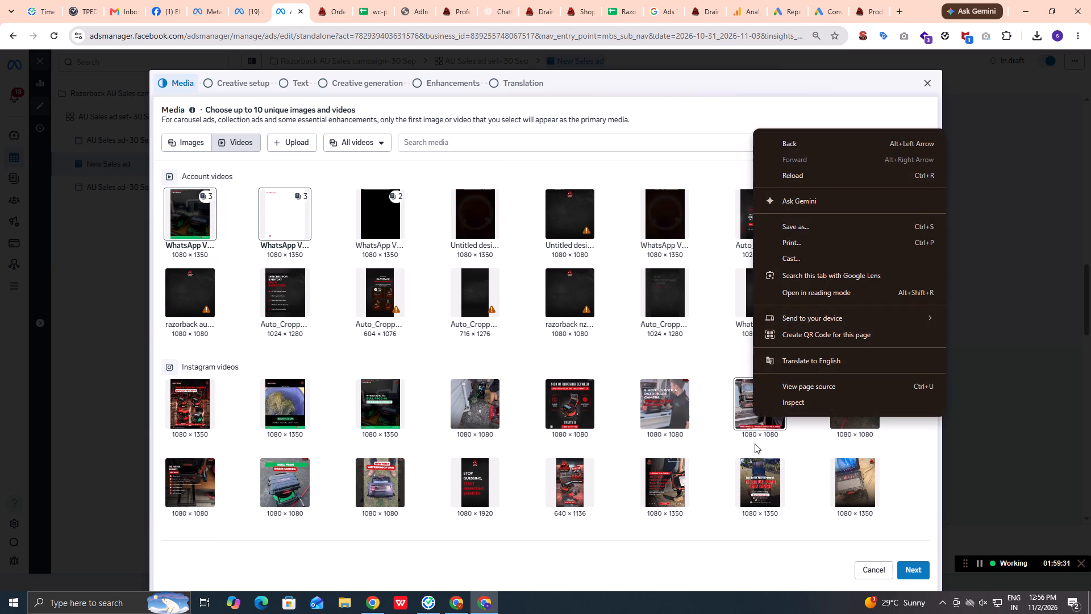
pyautogui.click(750, 433)
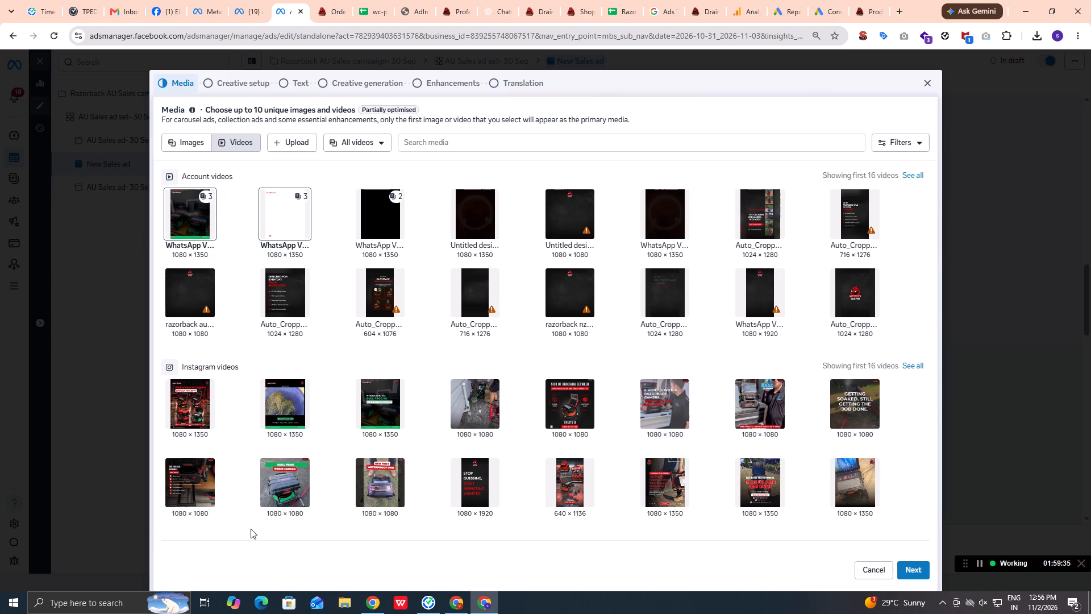
# Play a preview of the second selected account video, the white-background WhatsApp clip.
pyautogui.scroll(-1, 269, 525)
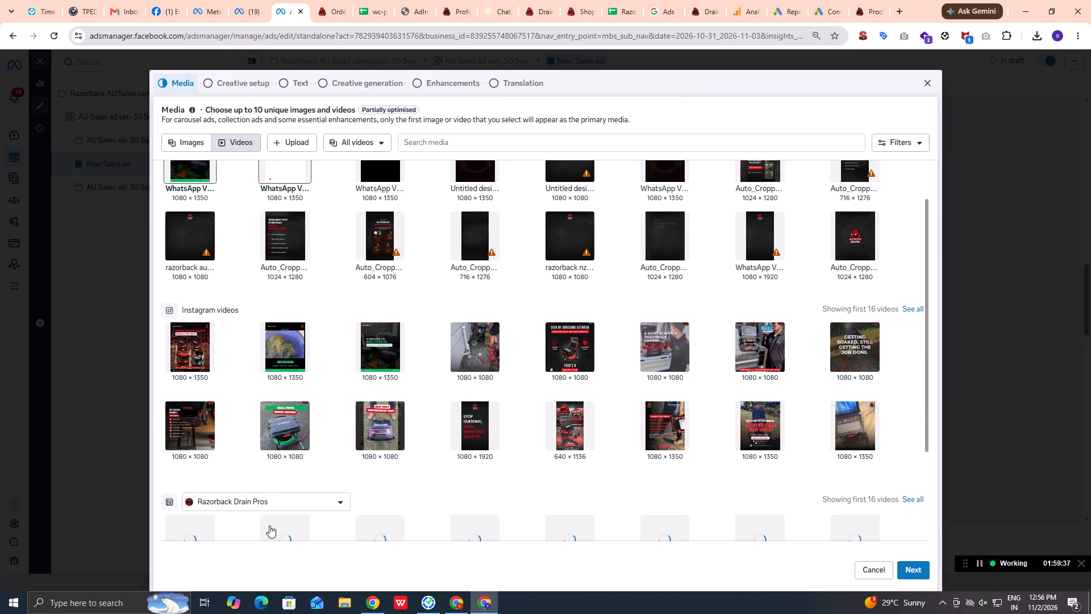
pyautogui.scroll(3, 270, 525)
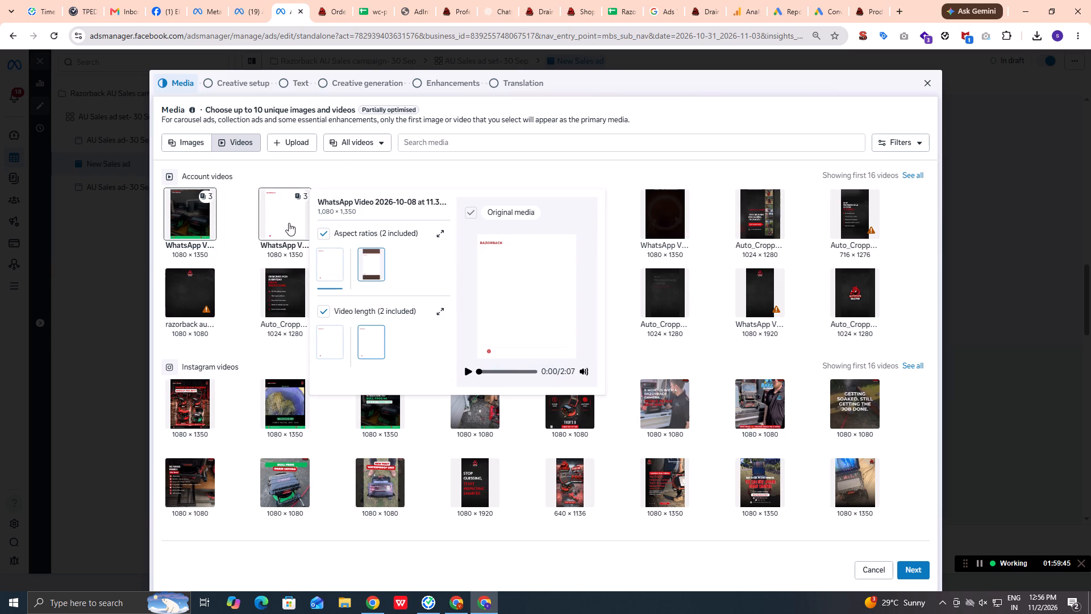
pyautogui.click(468, 374)
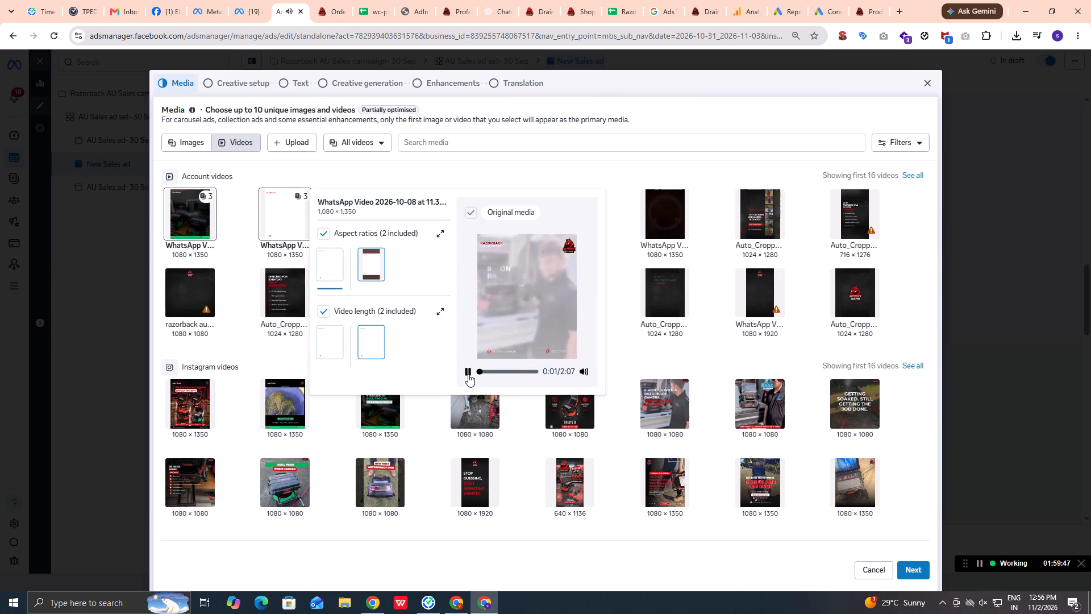
pyautogui.click(468, 374)
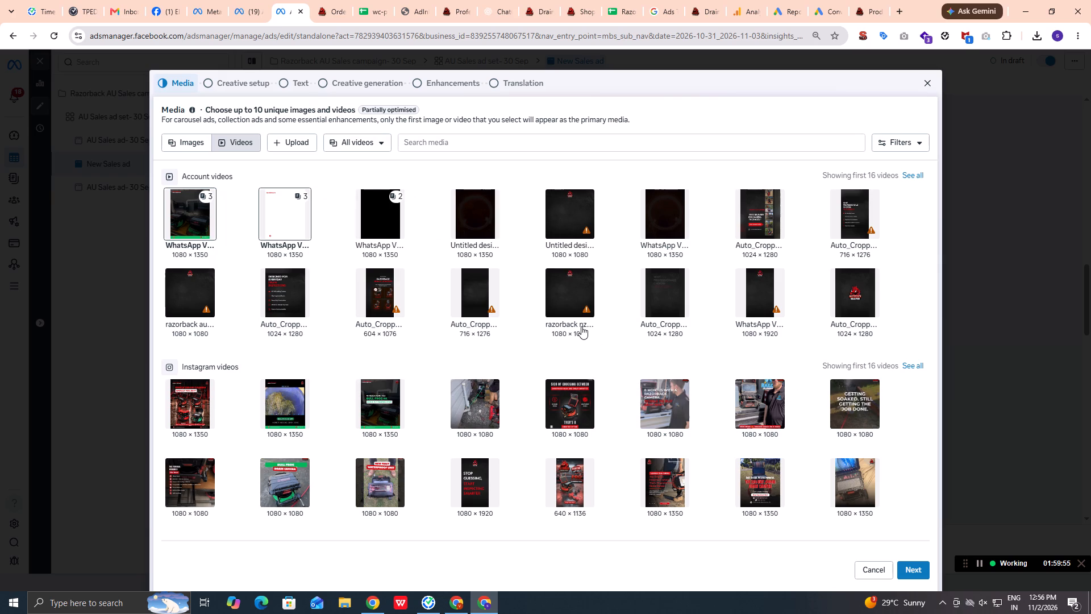
# Carry the two-video selection through the remaining creative stages with every optional extension, AI image and enhancement left off, and finish the setup.
pyautogui.click(913, 570)
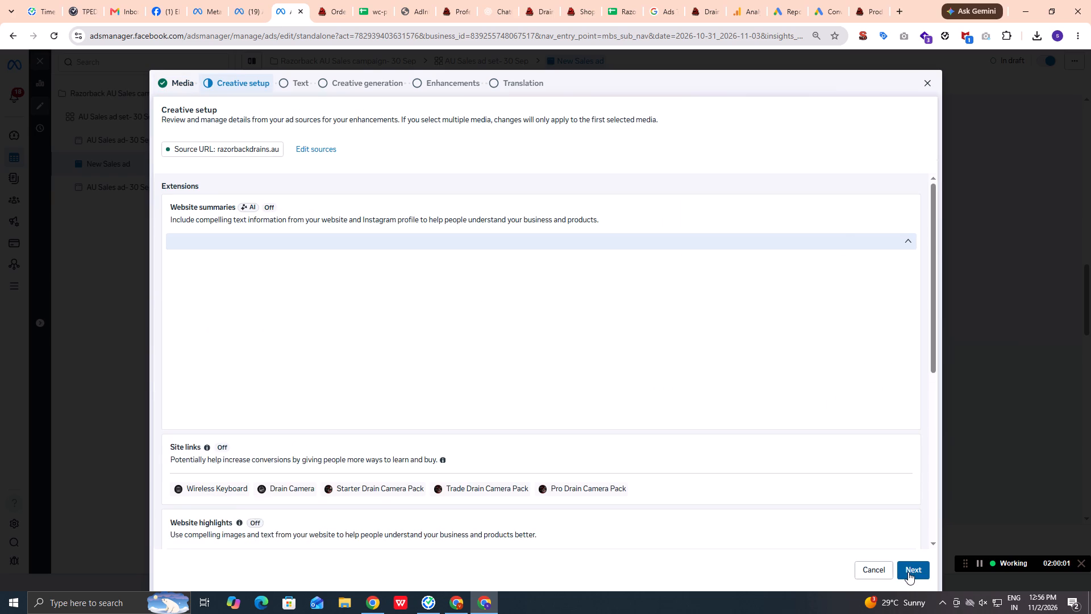
pyautogui.scroll(-7, 748, 466)
pyautogui.scroll(1, 748, 466)
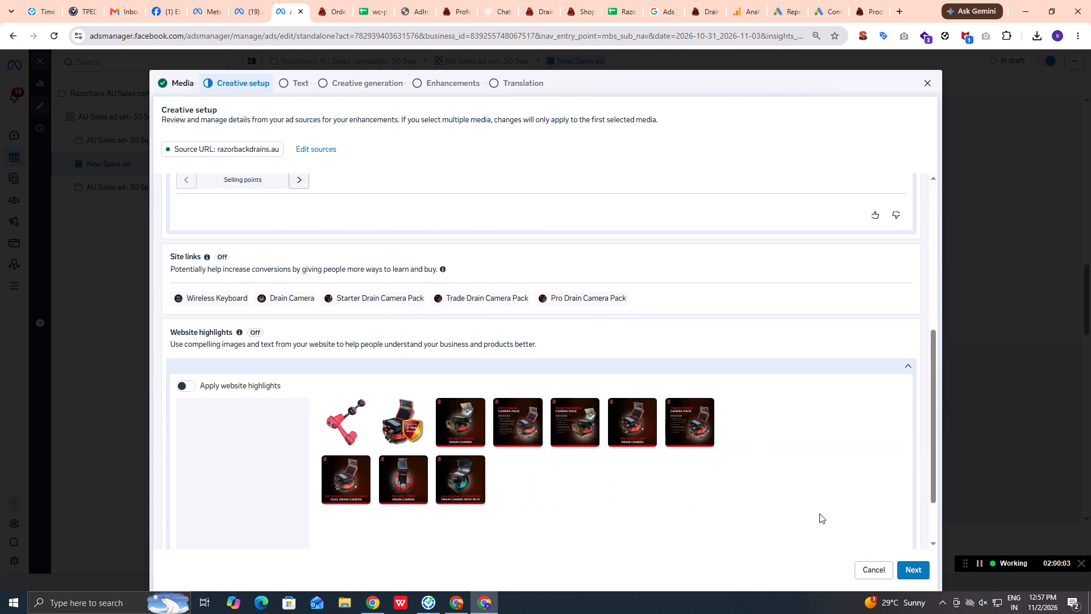
pyautogui.scroll(-3, 840, 540)
pyautogui.click(918, 572)
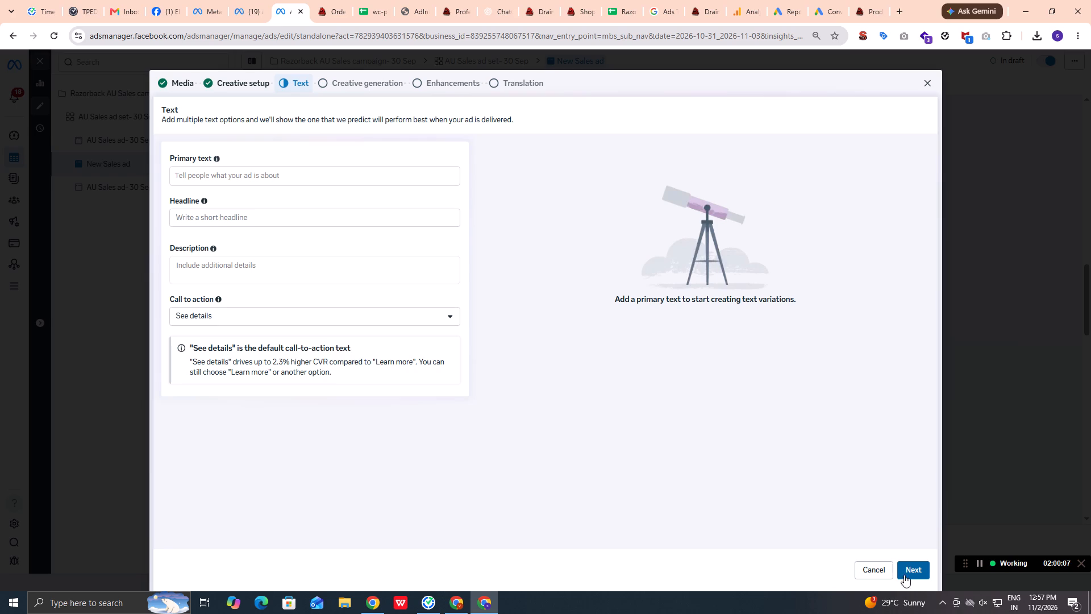
pyautogui.click(908, 565)
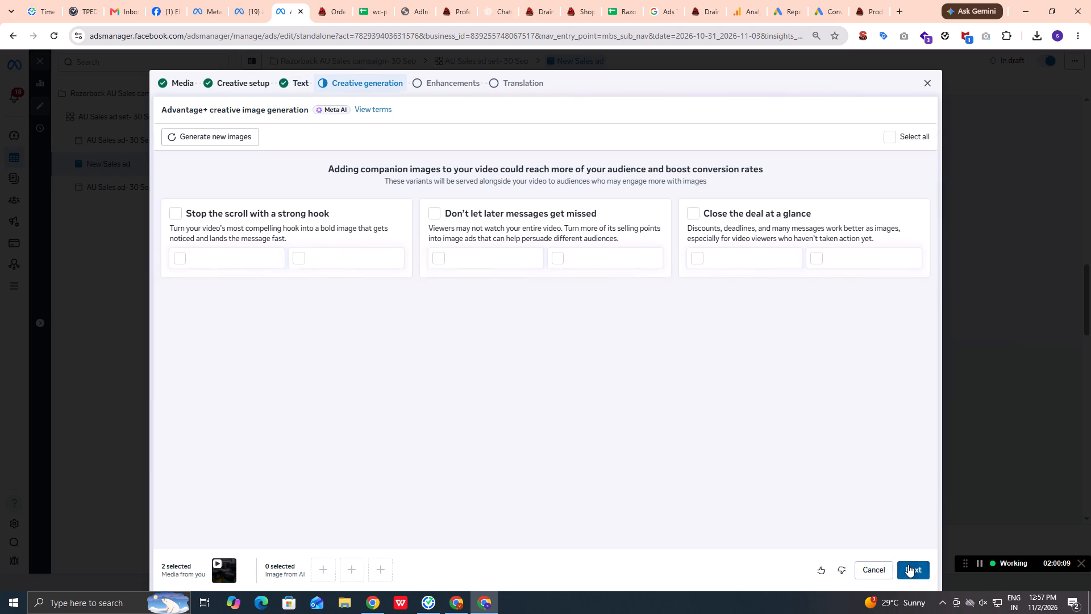
pyautogui.click(910, 568)
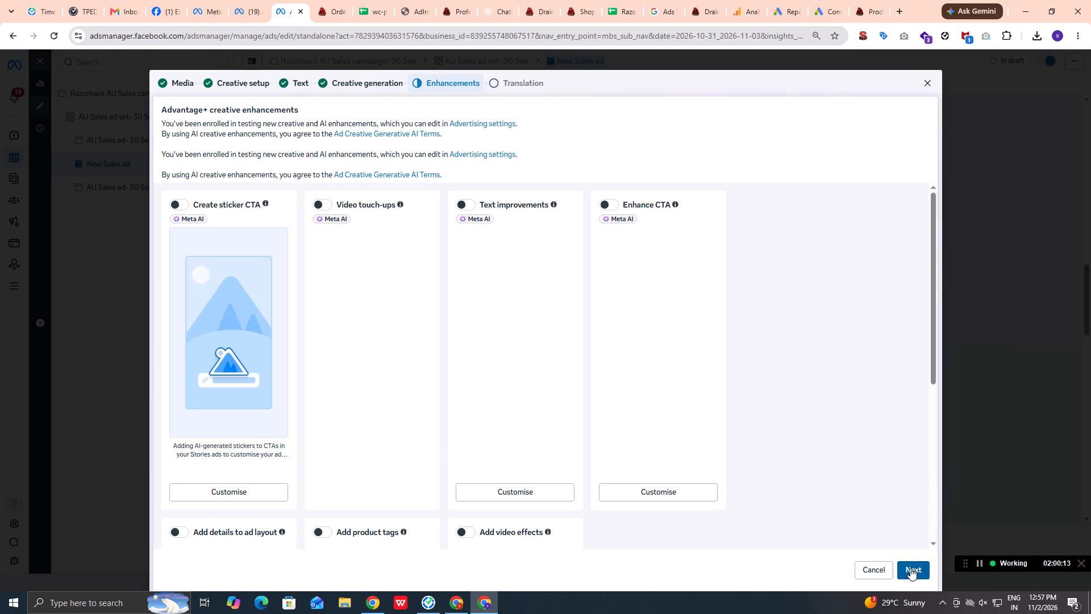
pyautogui.click(910, 576)
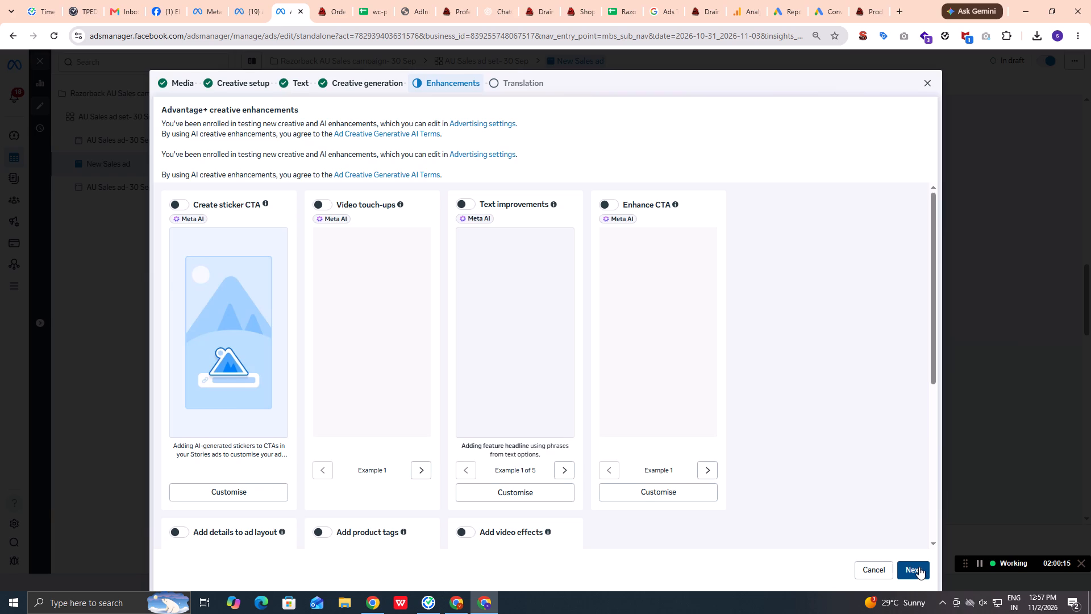
pyautogui.click(918, 567)
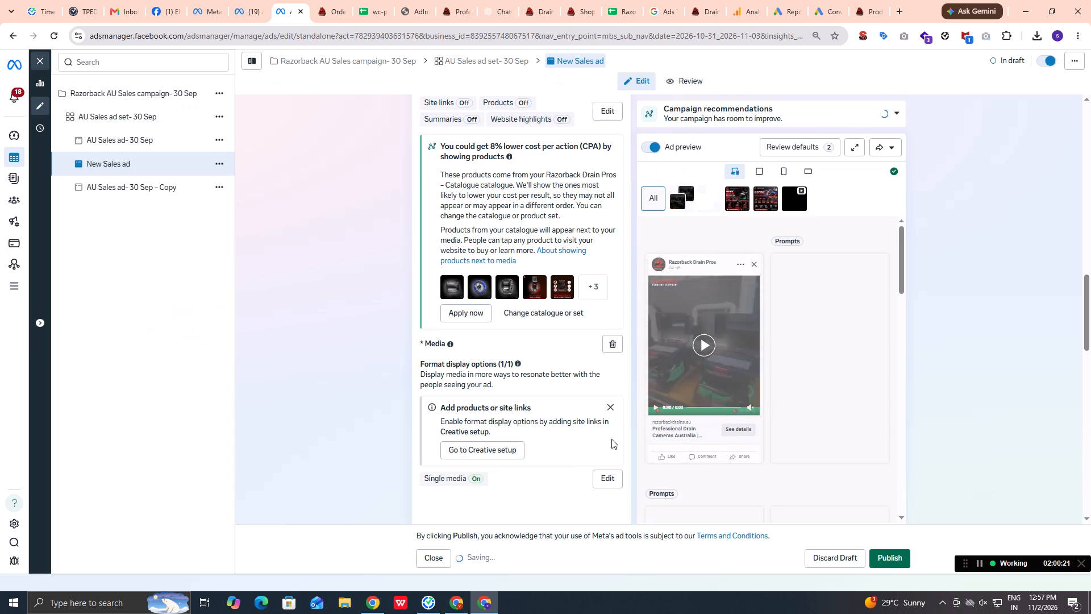
# Review the new ad's media and text fields, and play the second uploaded video's original media.
pyautogui.scroll(-4, 536, 448)
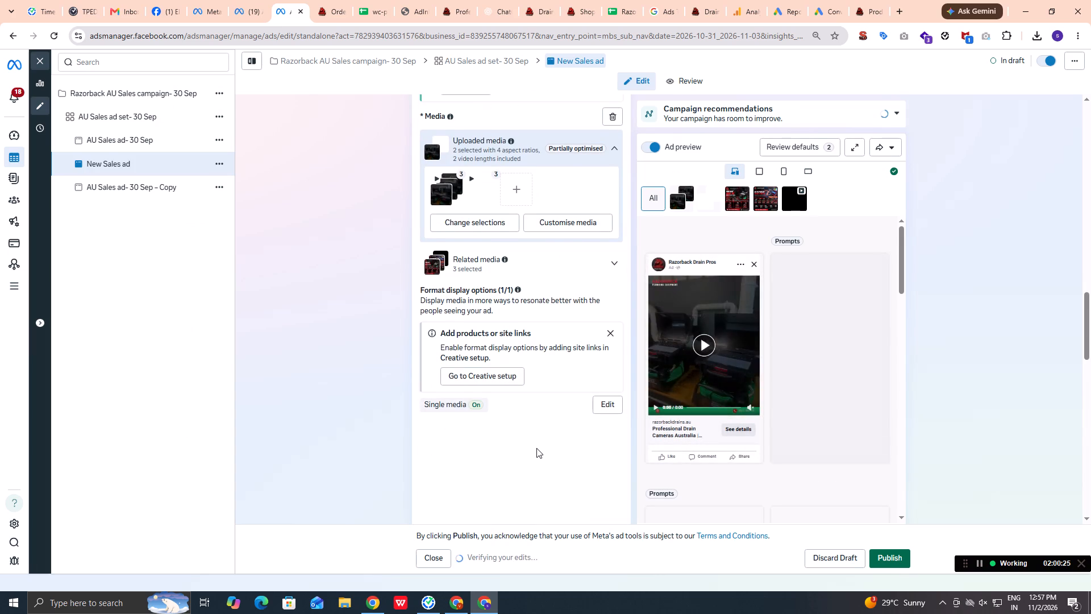
pyautogui.scroll(-2, 614, 264)
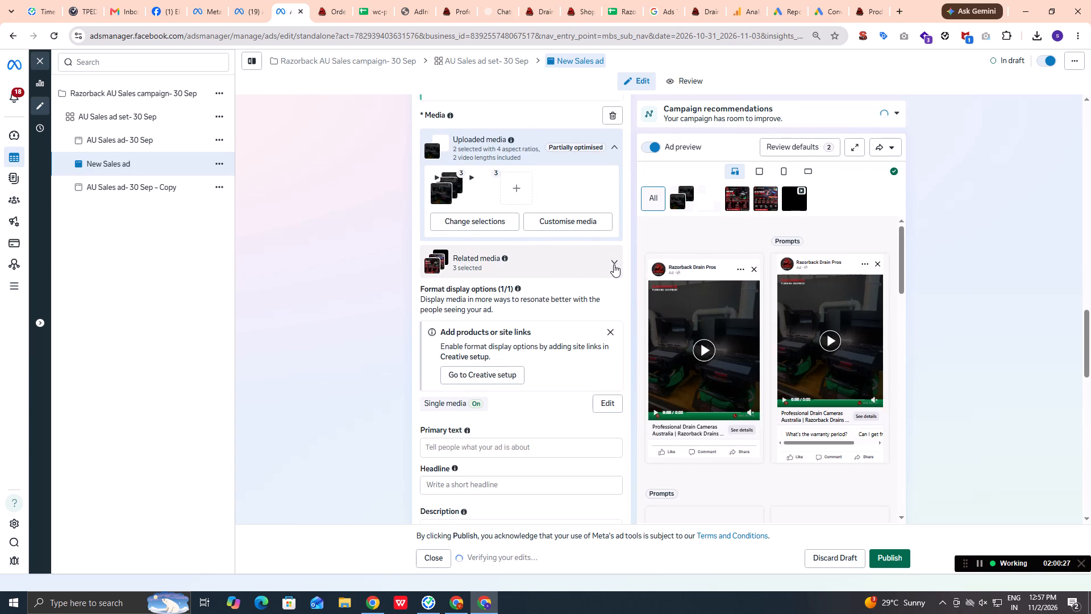
pyautogui.scroll(-1, 614, 264)
pyautogui.scroll(-1, 597, 359)
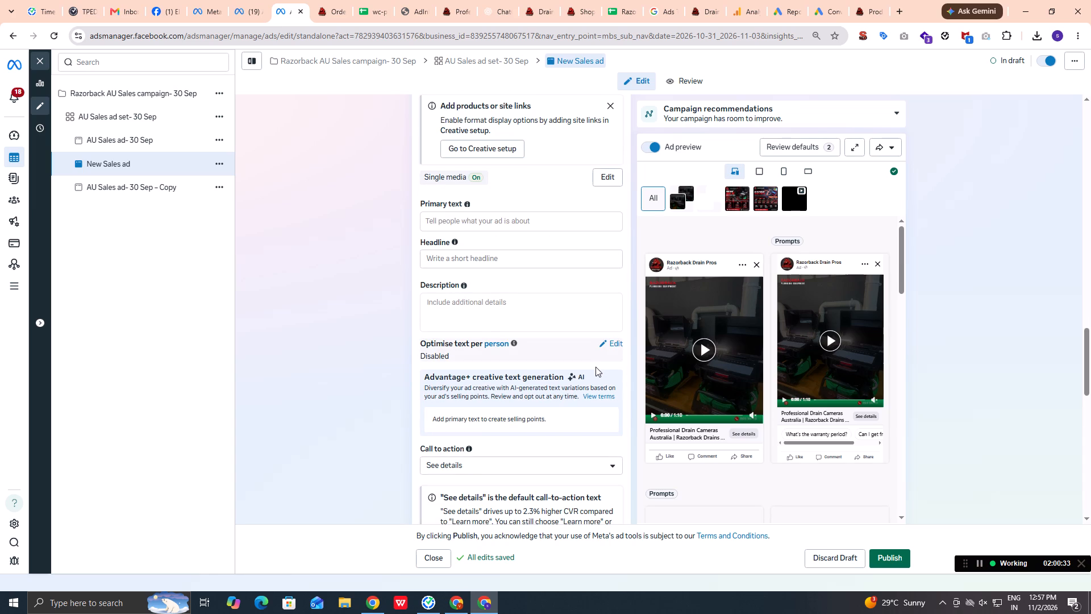
pyautogui.scroll(4, 524, 359)
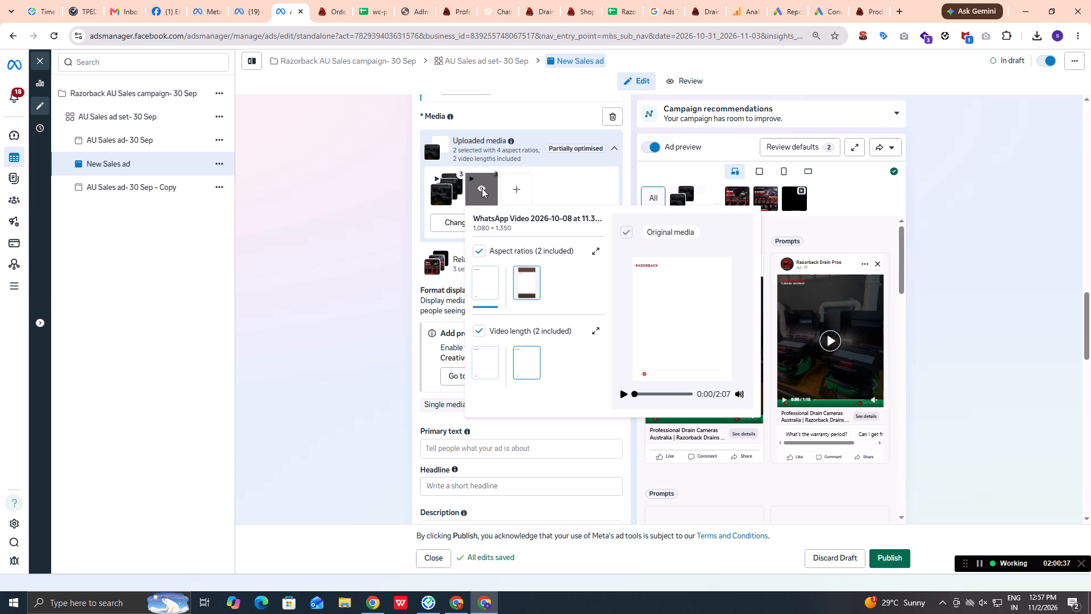
pyautogui.click(628, 394)
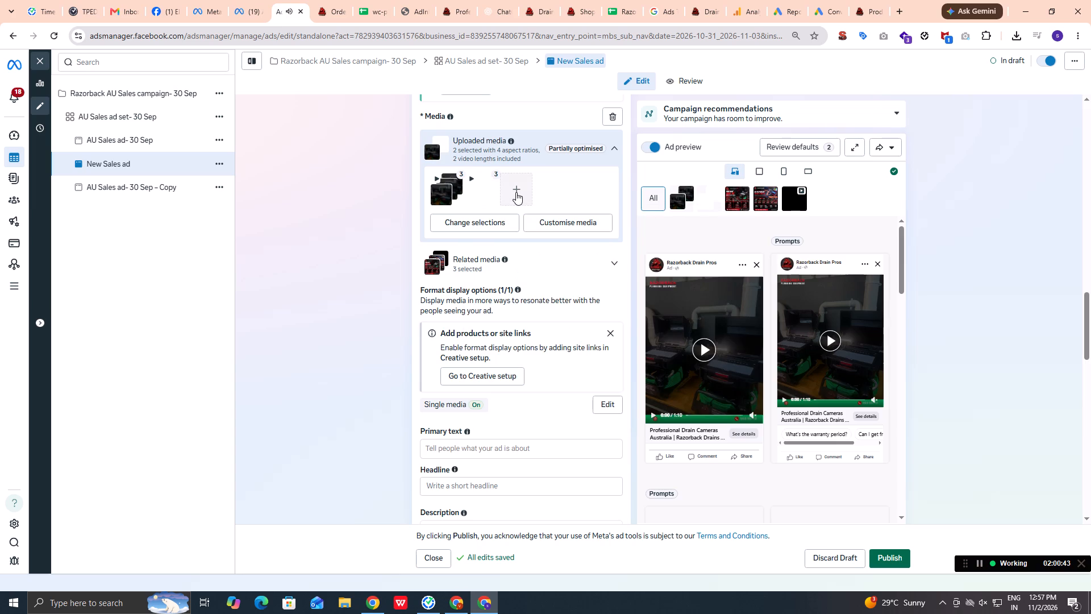
# Remove all the related media from the new ad.
pyautogui.click(596, 263)
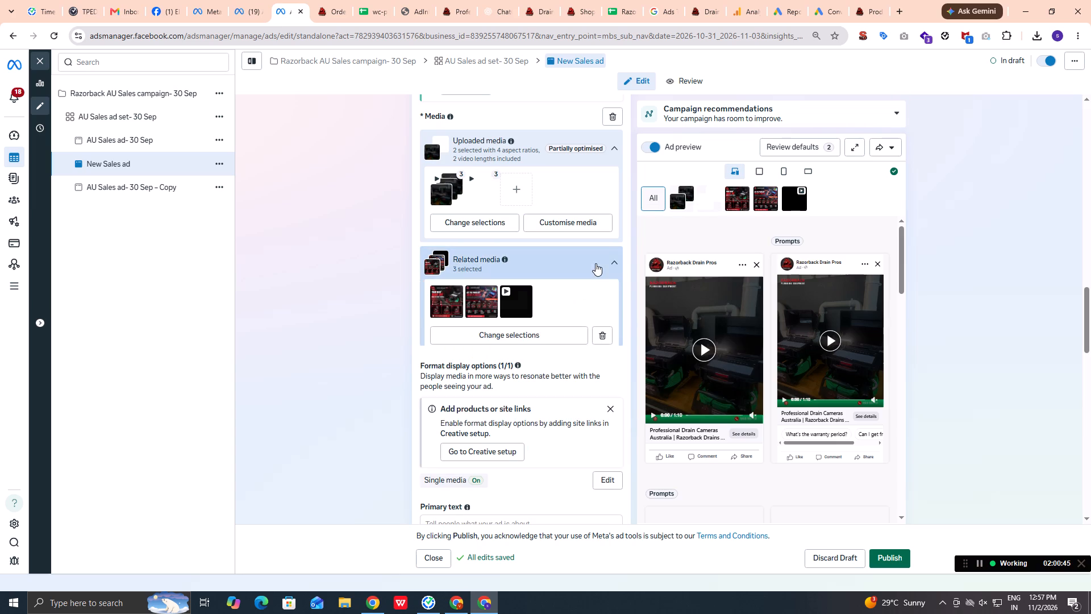
pyautogui.click(609, 338)
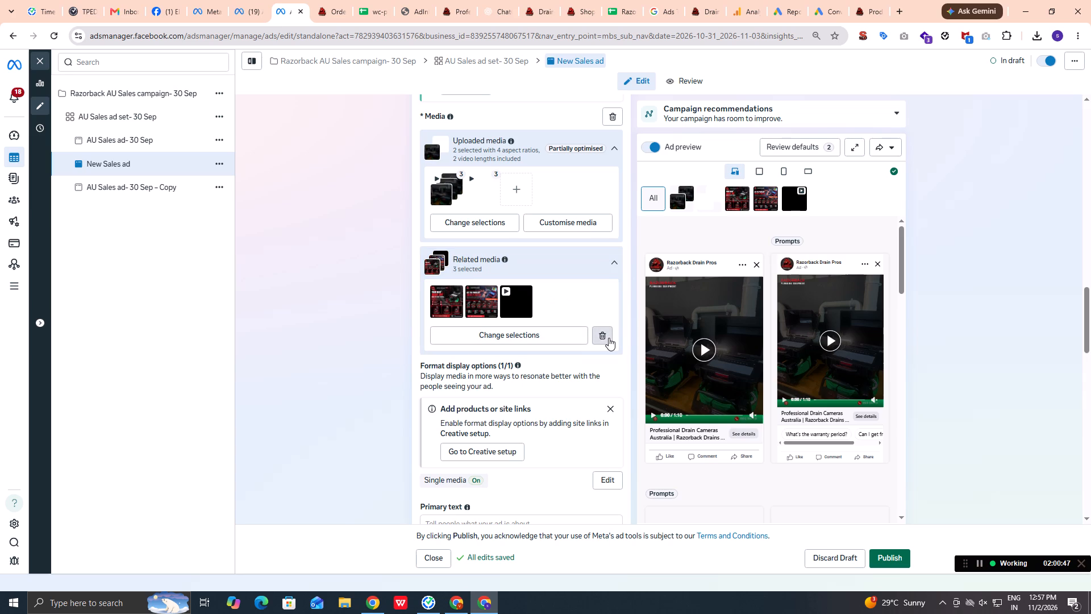
# Open the format display options for the ad's single media.
pyautogui.scroll(-2, 405, 360)
pyautogui.scroll(-2, 489, 389)
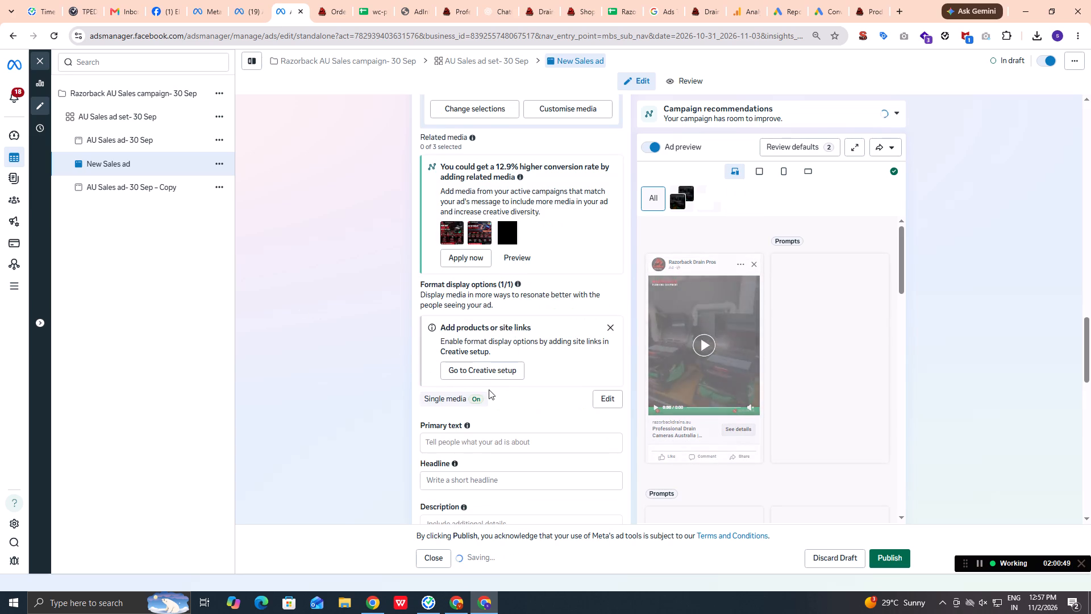
pyautogui.click(610, 286)
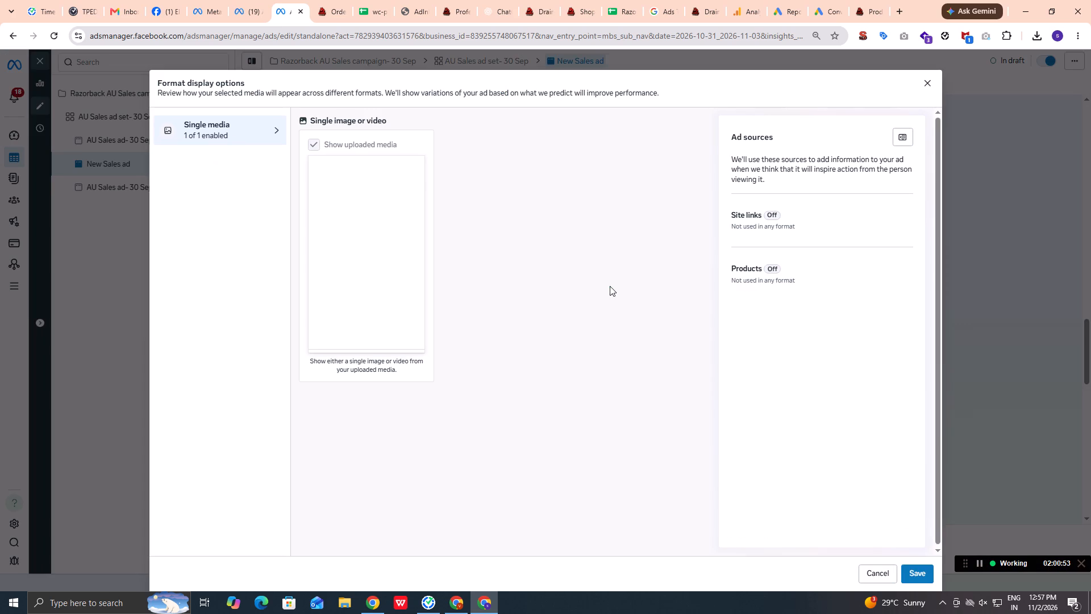
# Review the single-media format display options with Show uploaded media enabled and save them.
pyautogui.scroll(-1, 793, 375)
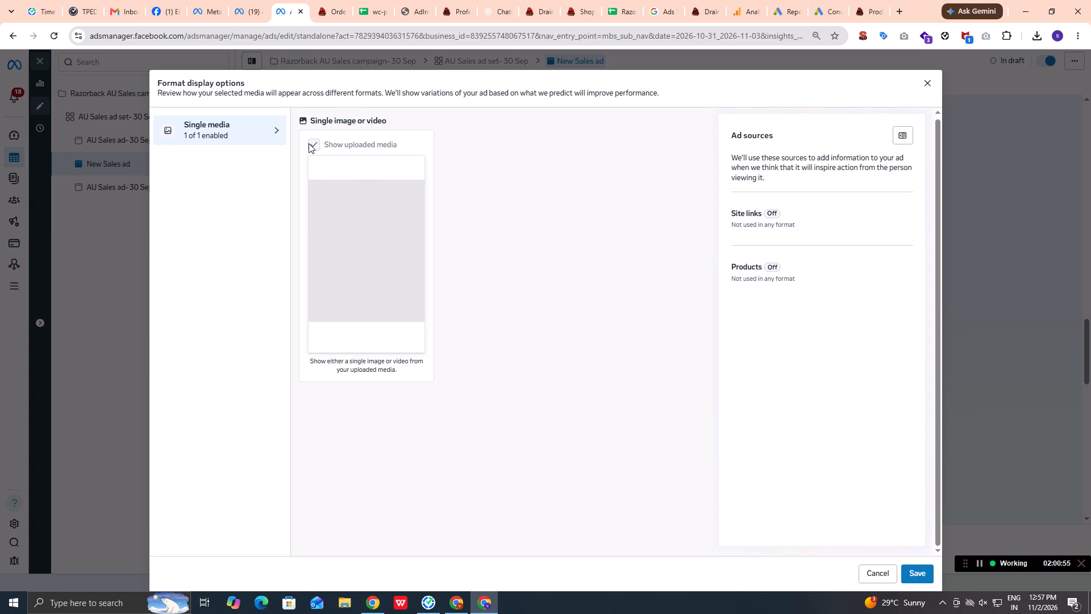
pyautogui.click(310, 143)
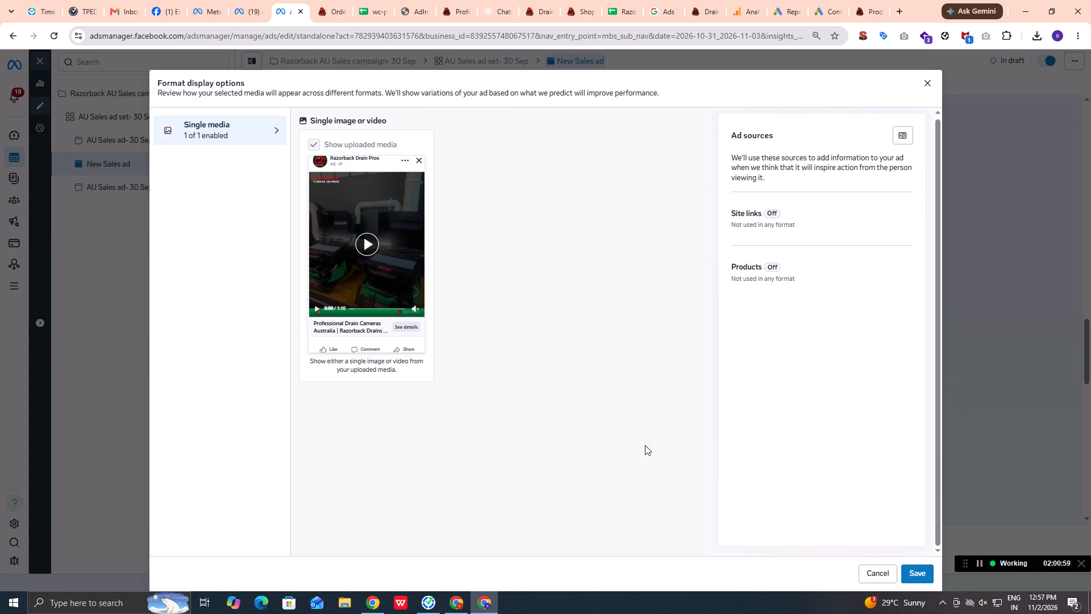
pyautogui.click(246, 130)
pyautogui.click(929, 572)
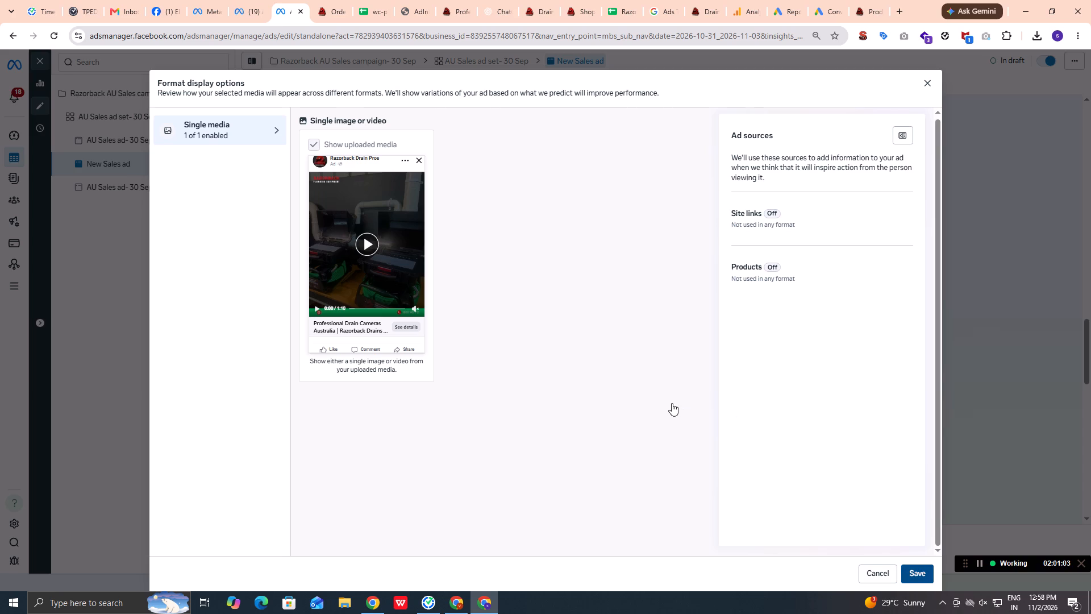
# Switch to the other Ads Manager tab, return to the campaign list and open the draft AU Sales ad- 30 Sep – Copy for editing.
pyautogui.scroll(-1, 672, 403)
pyautogui.scroll(-1, 444, 414)
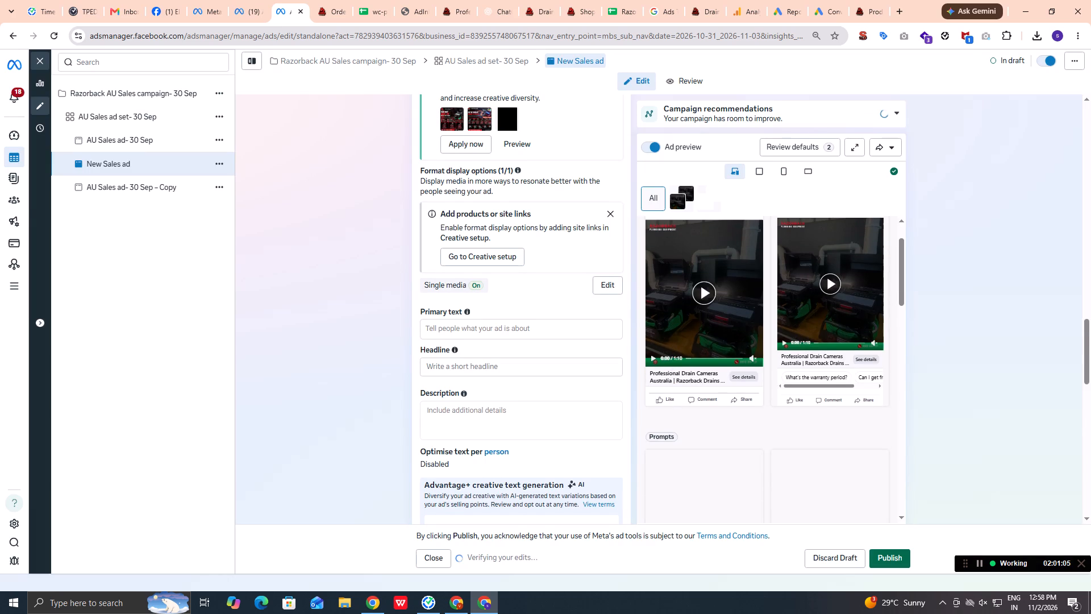
pyautogui.scroll(-7, 457, 416)
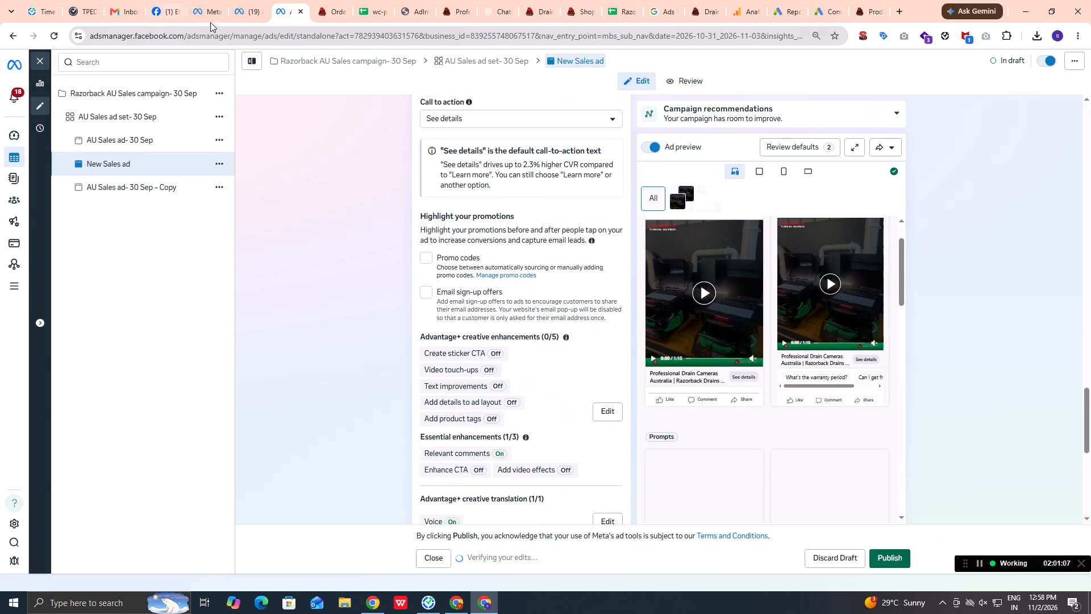
pyautogui.click(249, 0)
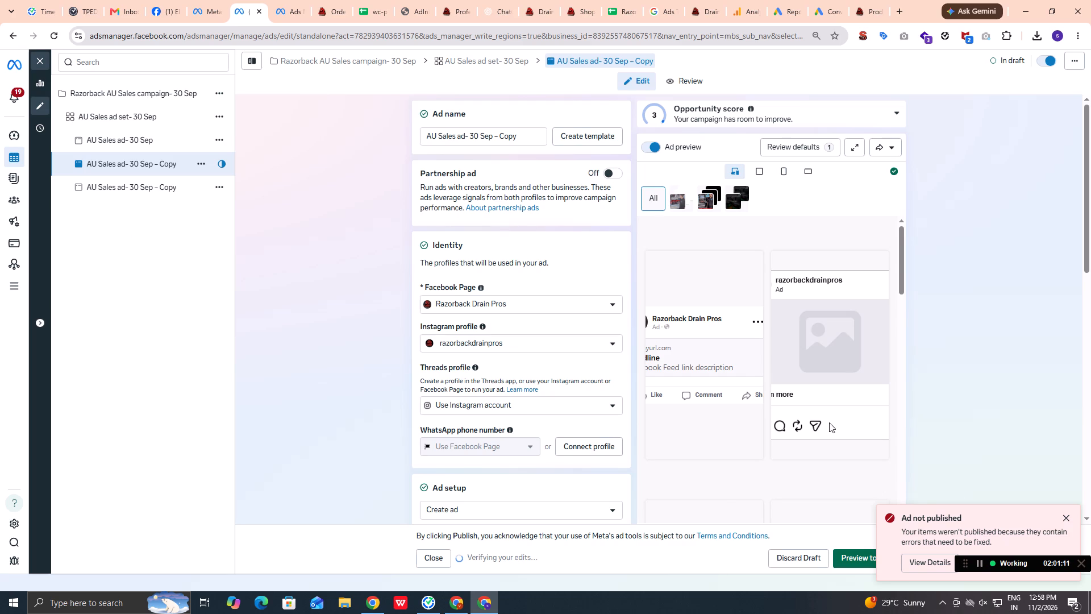
pyautogui.scroll(-5, 436, 398)
pyautogui.click(39, 60)
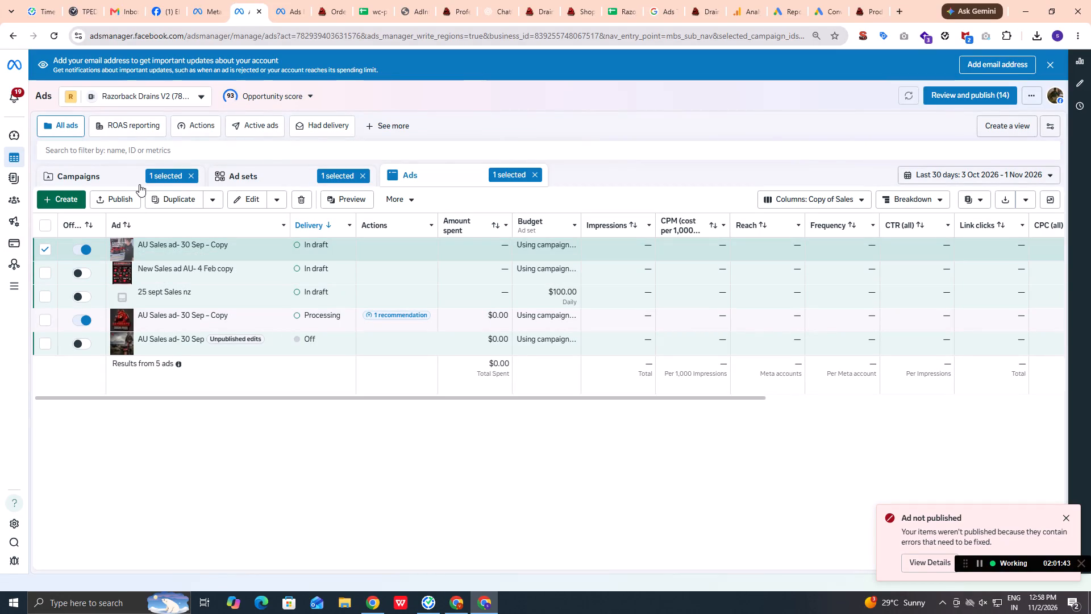
pyautogui.click(125, 180)
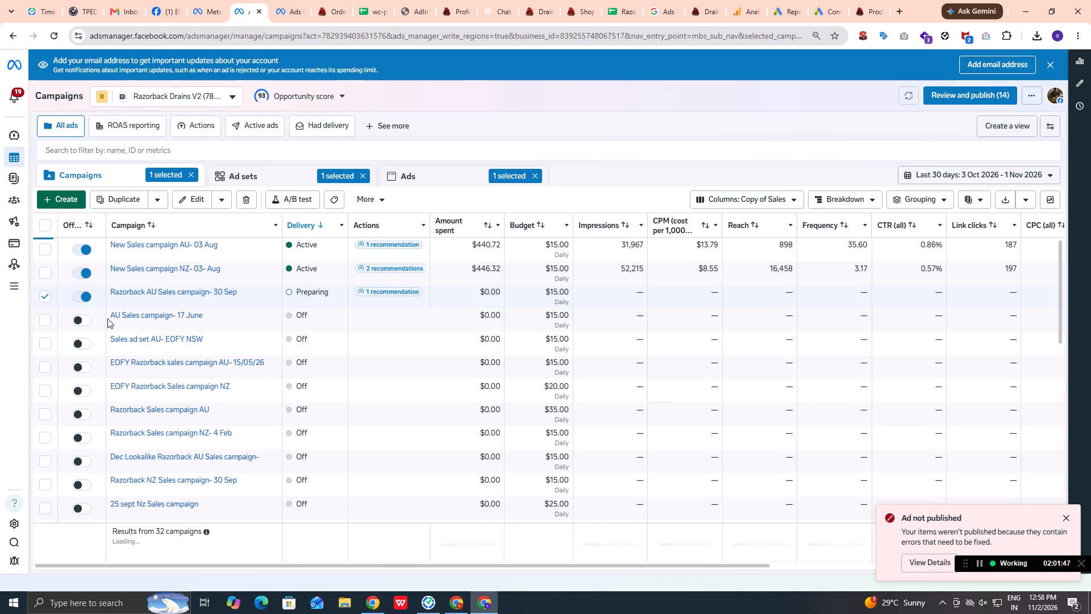
pyautogui.click(162, 245)
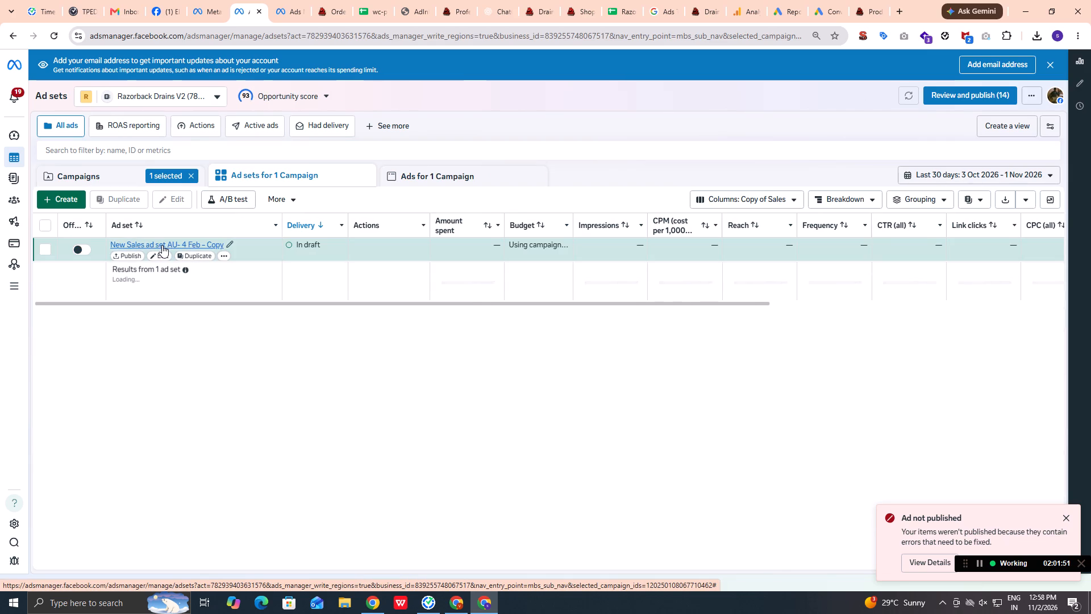
pyautogui.click(162, 245)
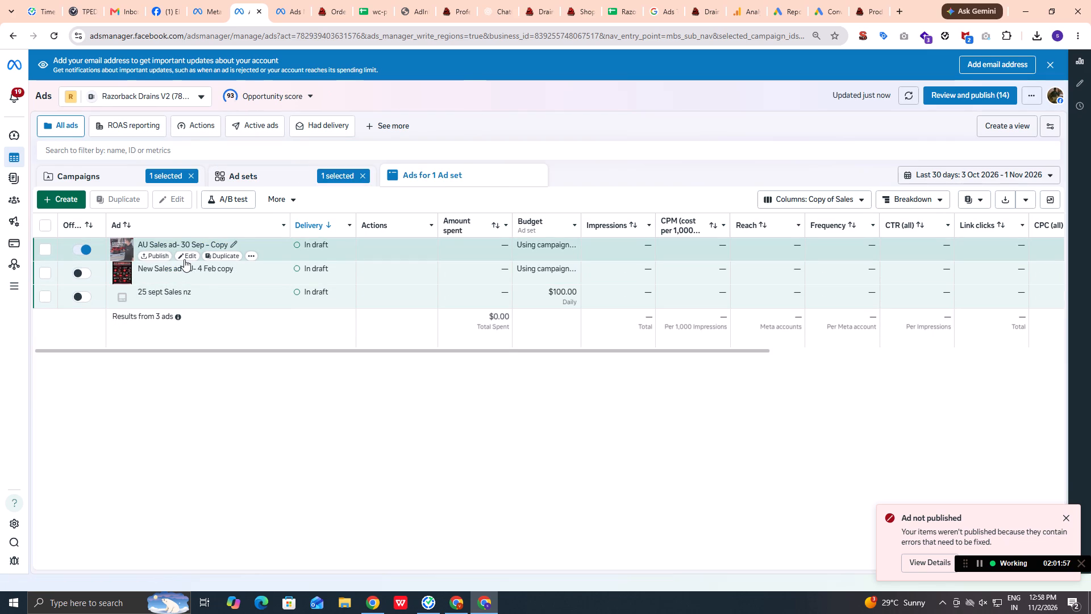
pyautogui.click(185, 259)
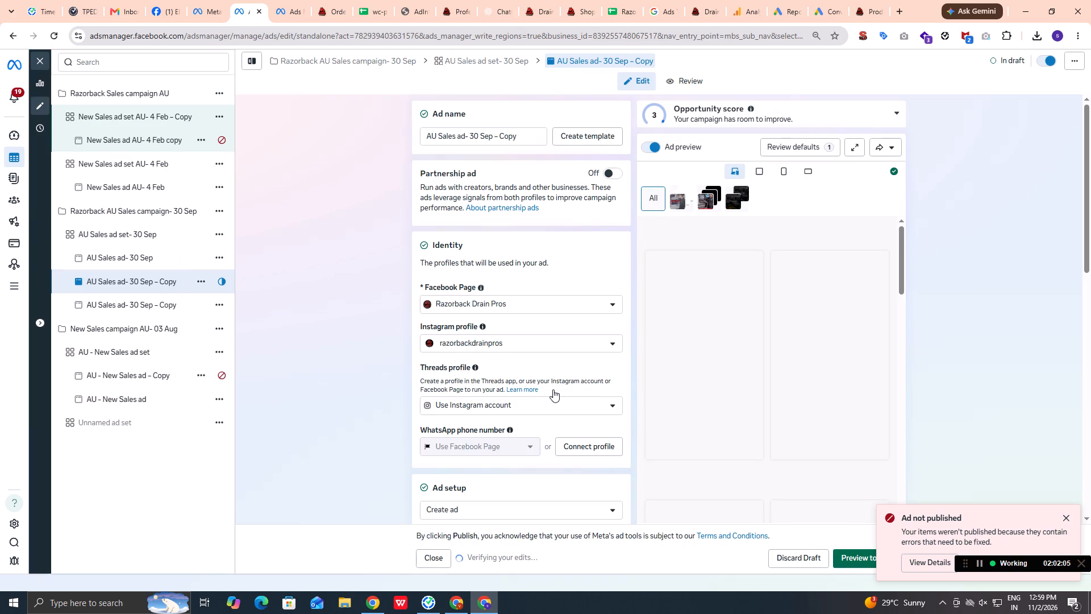
# Copy the whole primary text from the draft AU Sales ad- 30 Sep – Copy, starting "Plumbers across AU choose Razorback for one reason".
pyautogui.scroll(-5, 553, 389)
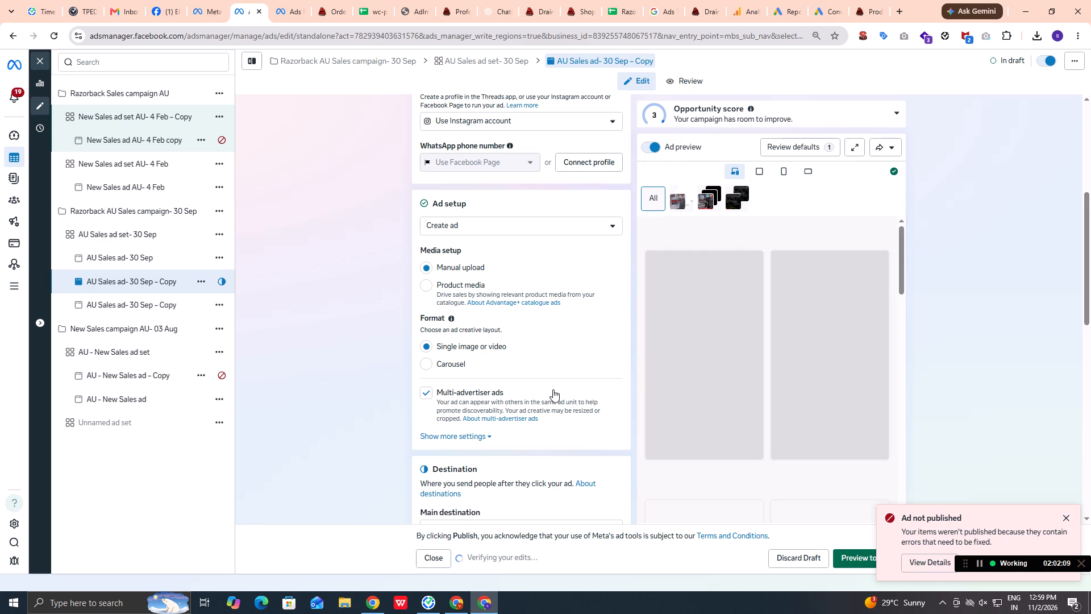
pyautogui.scroll(-1, 553, 389)
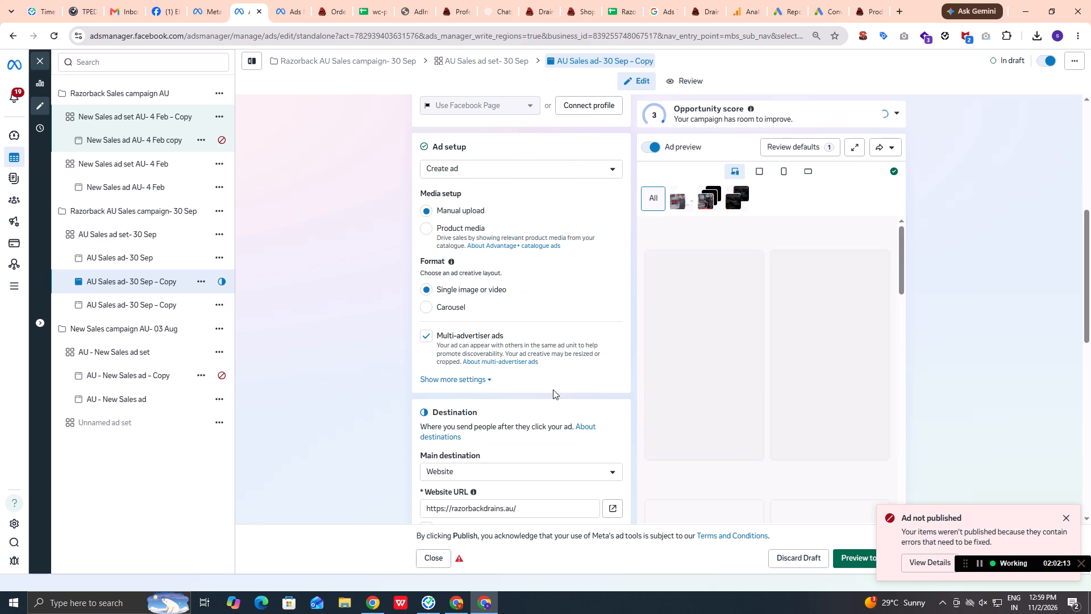
pyautogui.scroll(-3, 553, 389)
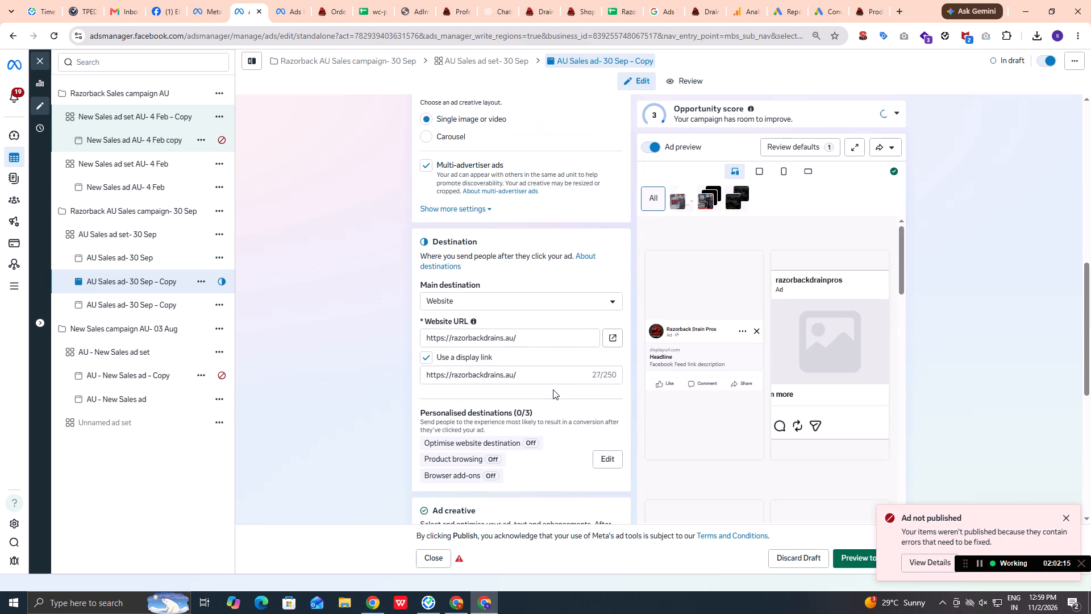
pyautogui.scroll(-2, 553, 389)
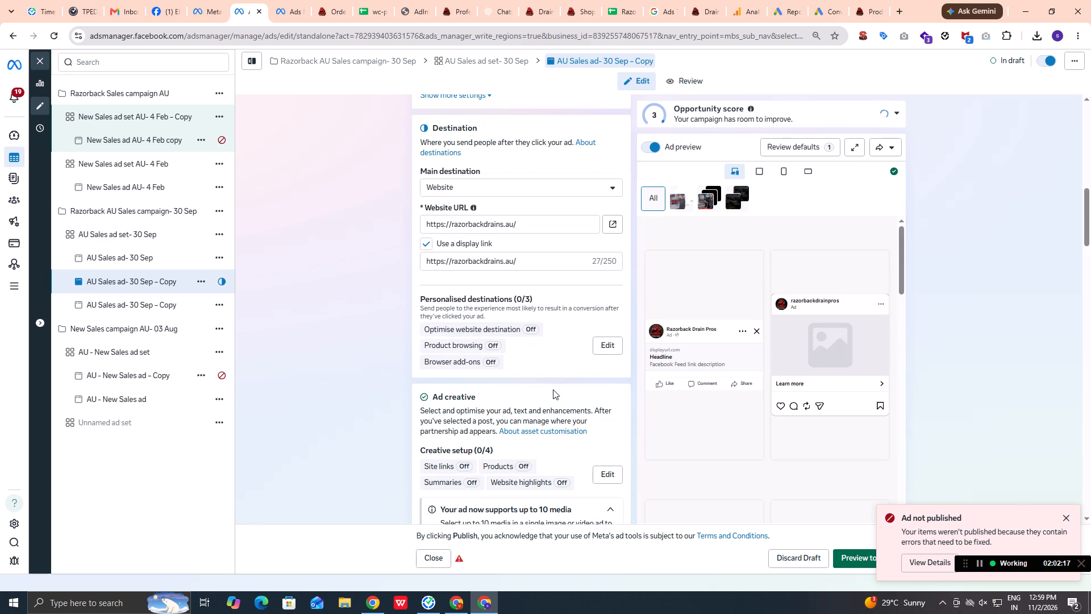
pyautogui.scroll(-4, 553, 389)
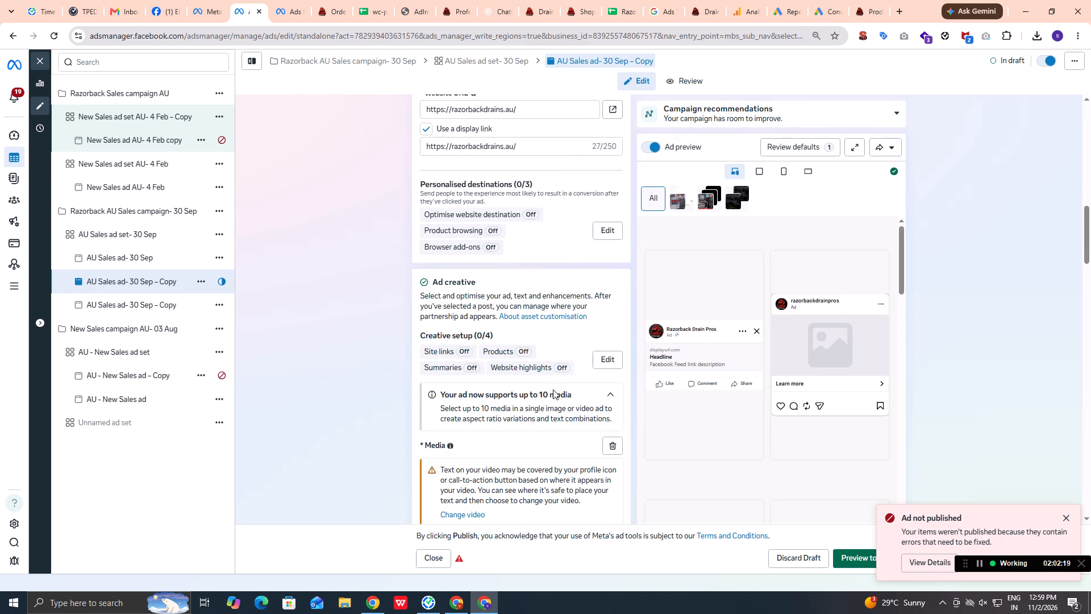
pyautogui.scroll(-6, 553, 389)
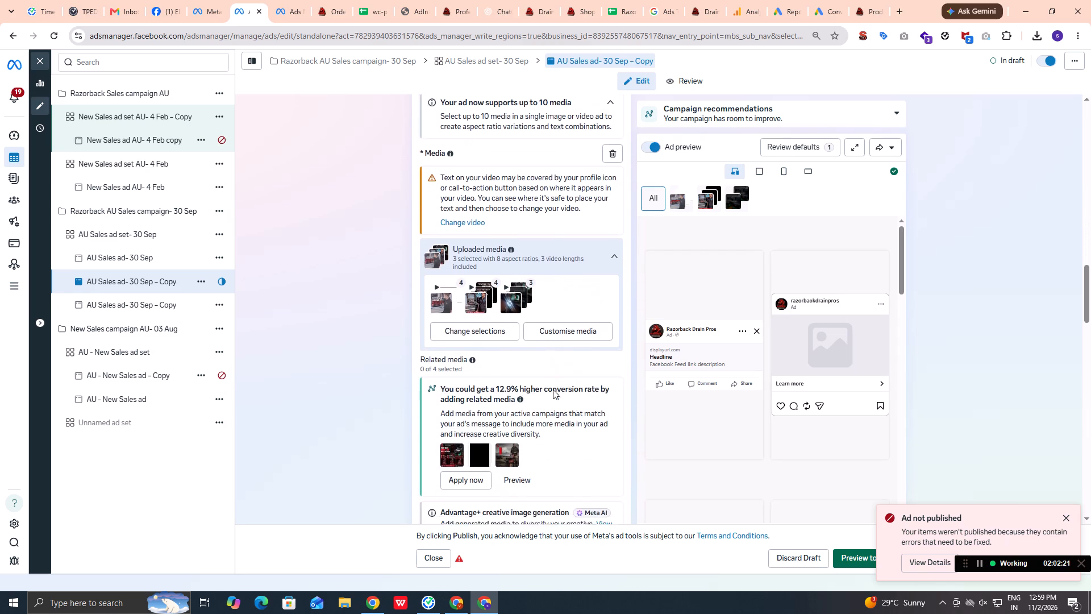
pyautogui.scroll(-6, 553, 389)
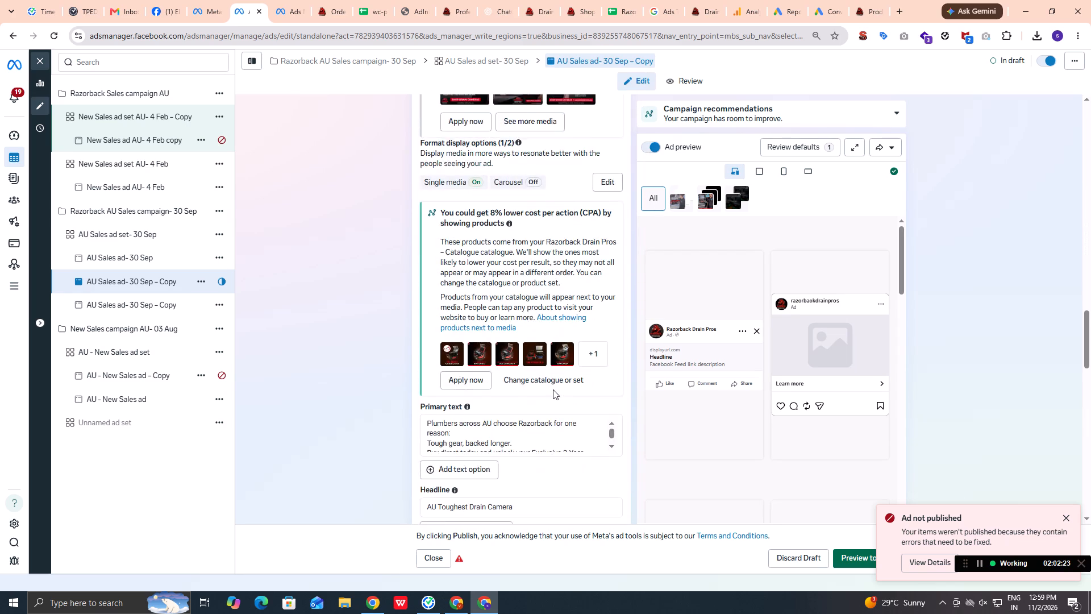
pyautogui.scroll(-2, 553, 389)
pyautogui.scroll(1, 553, 389)
pyautogui.scroll(-1, 553, 389)
pyautogui.click(469, 326)
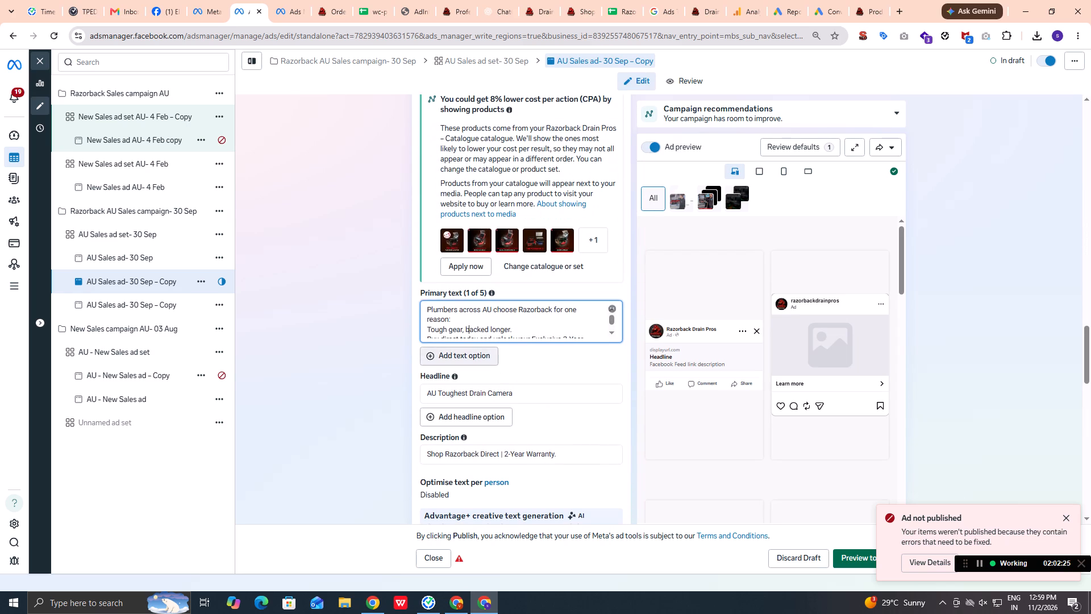
pyautogui.hotkey('ctrl', 'a')
pyautogui.hotkey('ctrl', 'c')
# Go back to New Sales ad and paste the copied text into its empty primary text.
pyautogui.hotkey('ctrl', 'Tab')
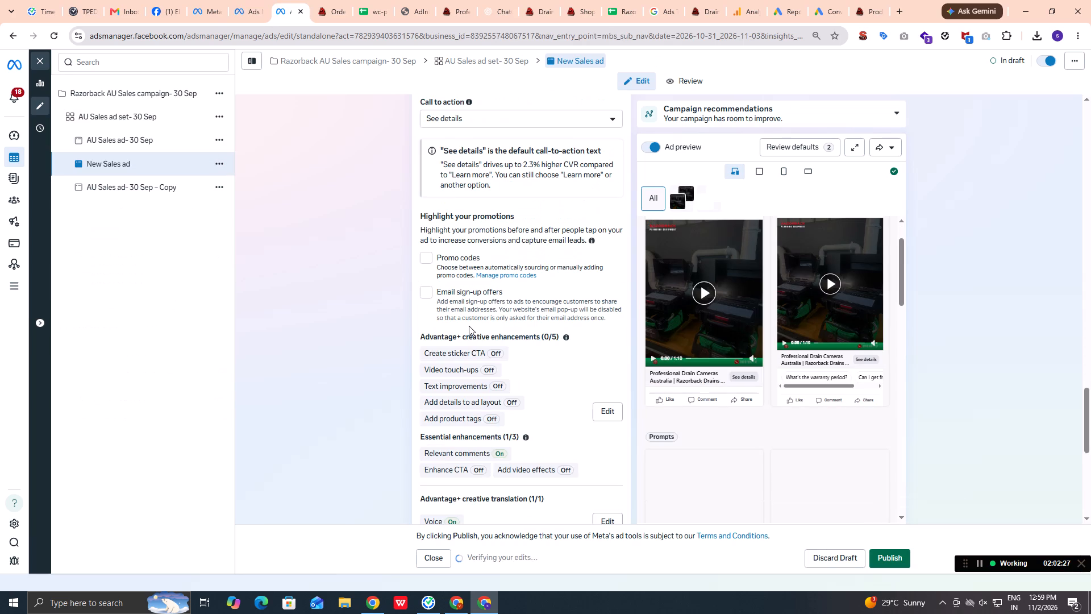
pyautogui.scroll(5, 453, 352)
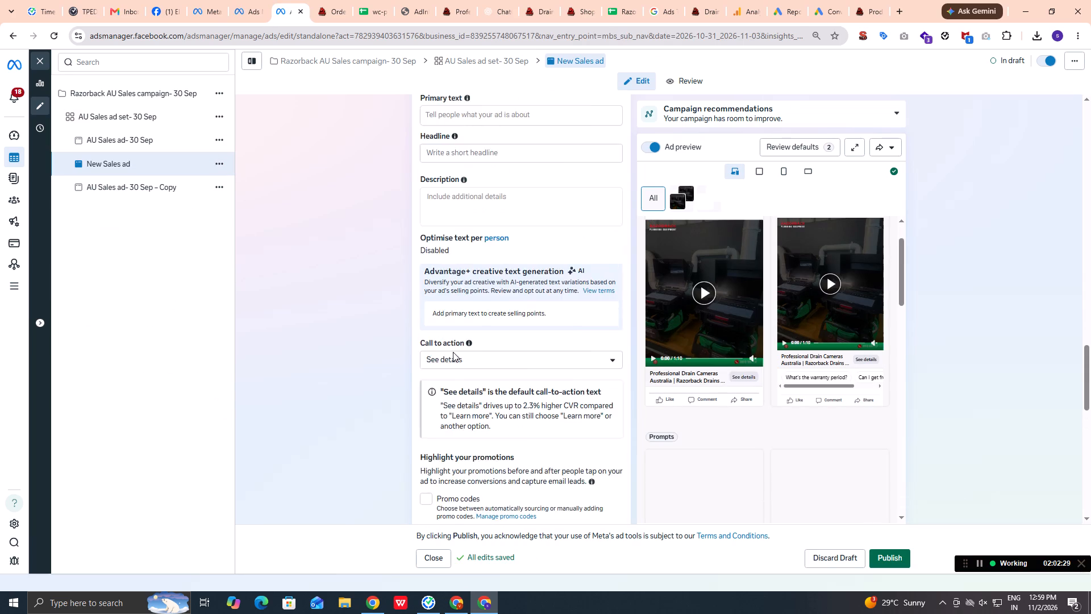
pyautogui.click(461, 155)
pyautogui.hotkey('ctrl', 'v')
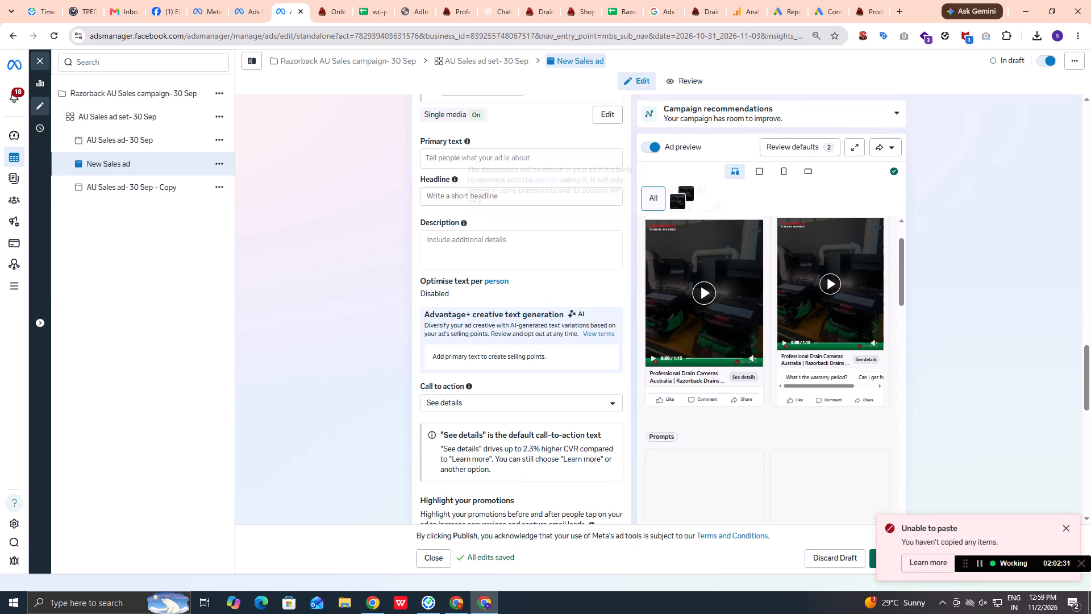
pyautogui.click(449, 158)
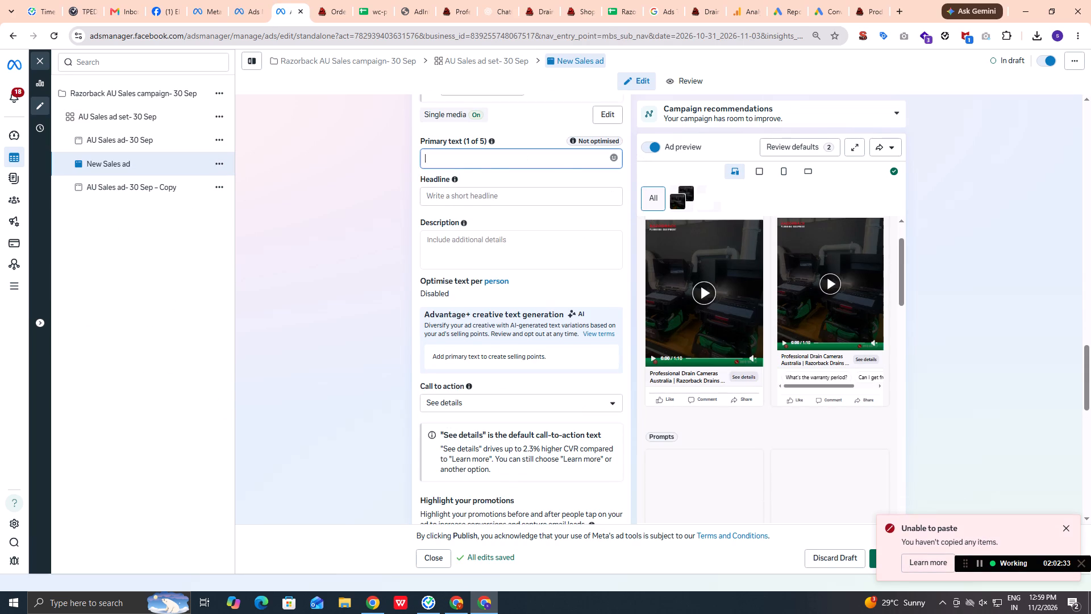
pyautogui.hotkey('ctrl', 'v')
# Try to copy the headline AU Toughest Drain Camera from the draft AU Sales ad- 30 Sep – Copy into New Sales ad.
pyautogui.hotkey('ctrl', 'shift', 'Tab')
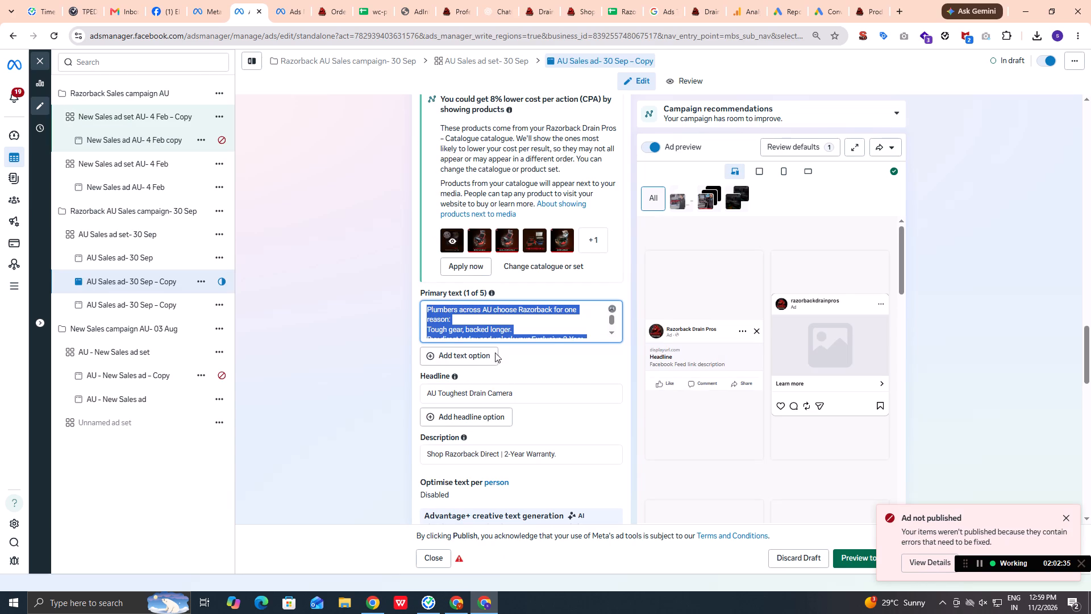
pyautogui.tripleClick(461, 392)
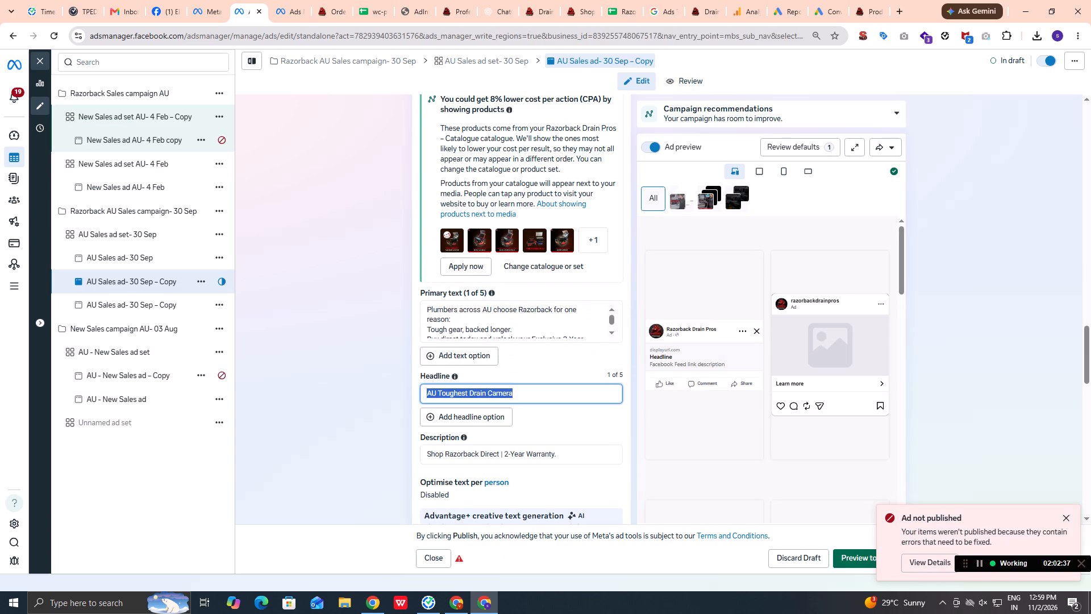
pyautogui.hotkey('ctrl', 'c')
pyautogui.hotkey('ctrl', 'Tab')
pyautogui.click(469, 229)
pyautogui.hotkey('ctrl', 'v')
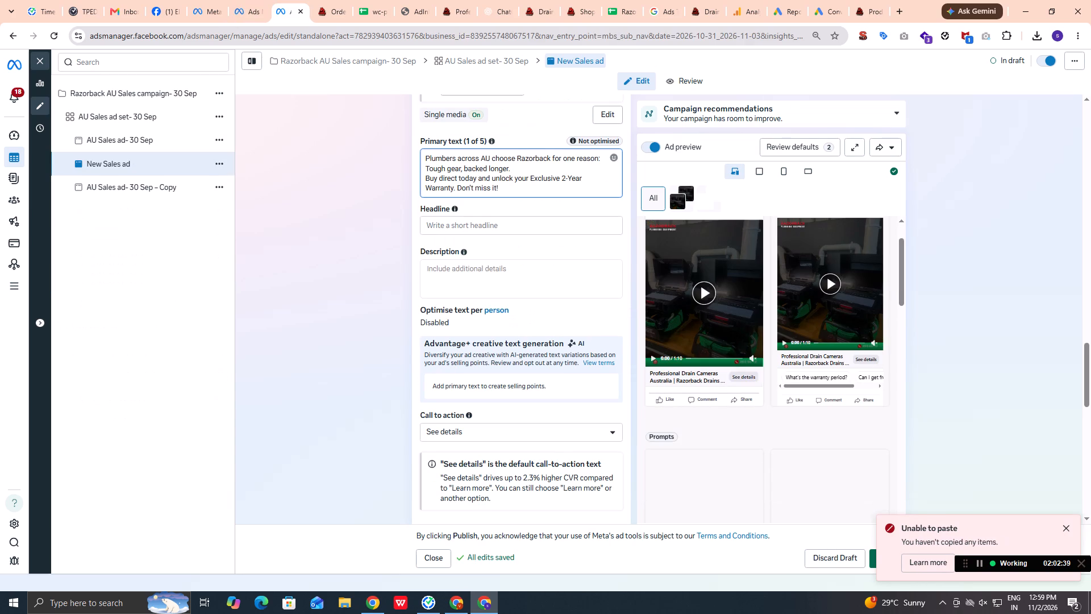
# Copy the description "Shop Razorback Direct | 2-Year Warranty." from the draft AU Sales ad- 30 Sep – Copy into New Sales ad's description.
pyautogui.hotkey('ctrl', 'shift', 'Tab')
pyautogui.tripleClick(463, 454)
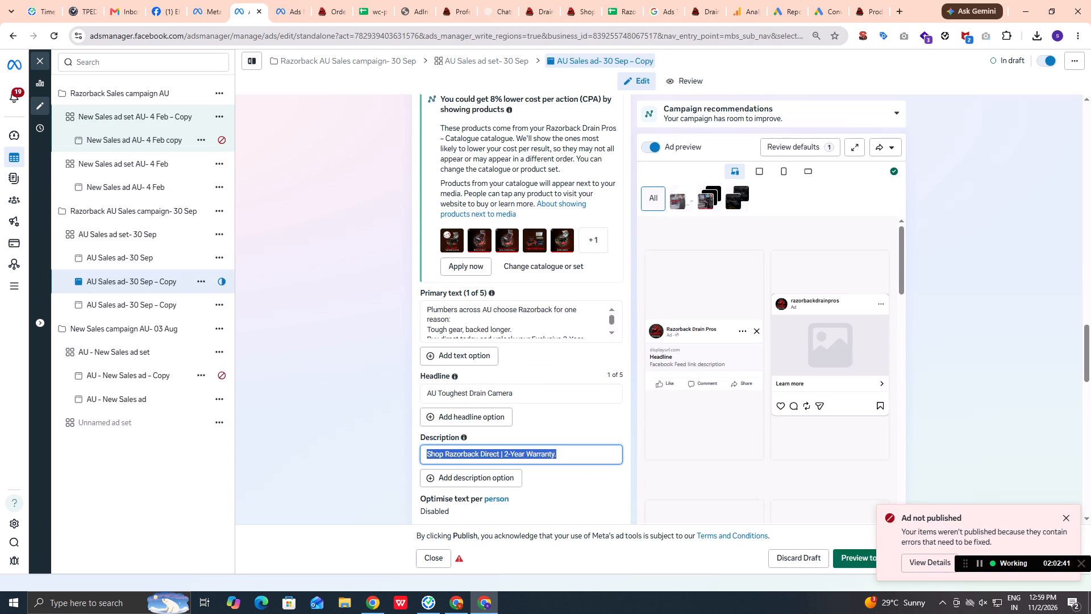
pyautogui.hotkey('ctrl', 'c')
pyautogui.hotkey('ctrl', 'Tab')
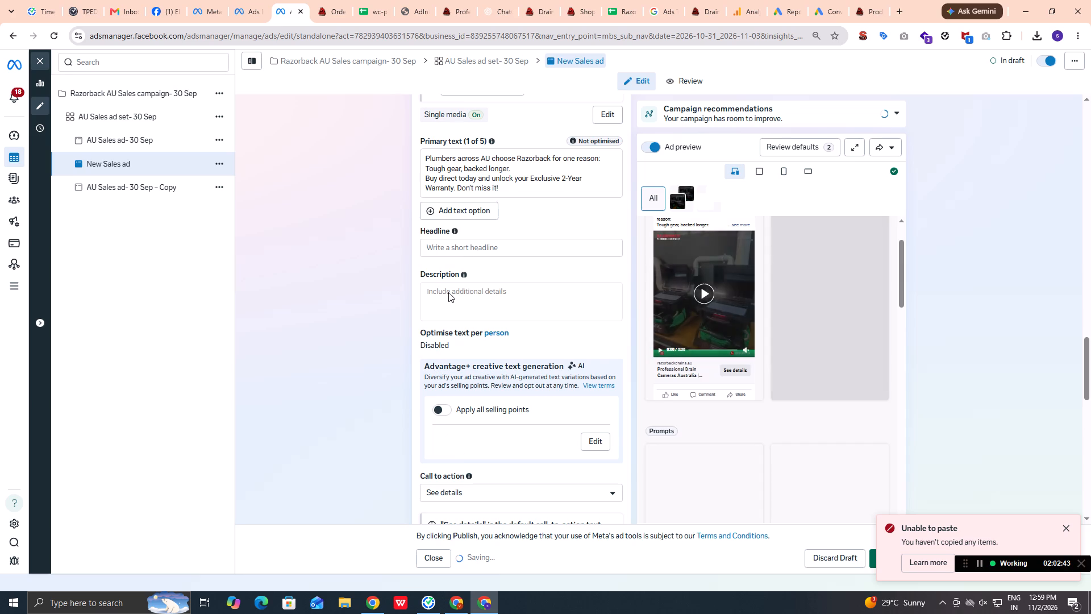
pyautogui.click(448, 292)
pyautogui.hotkey('ctrl', 'v')
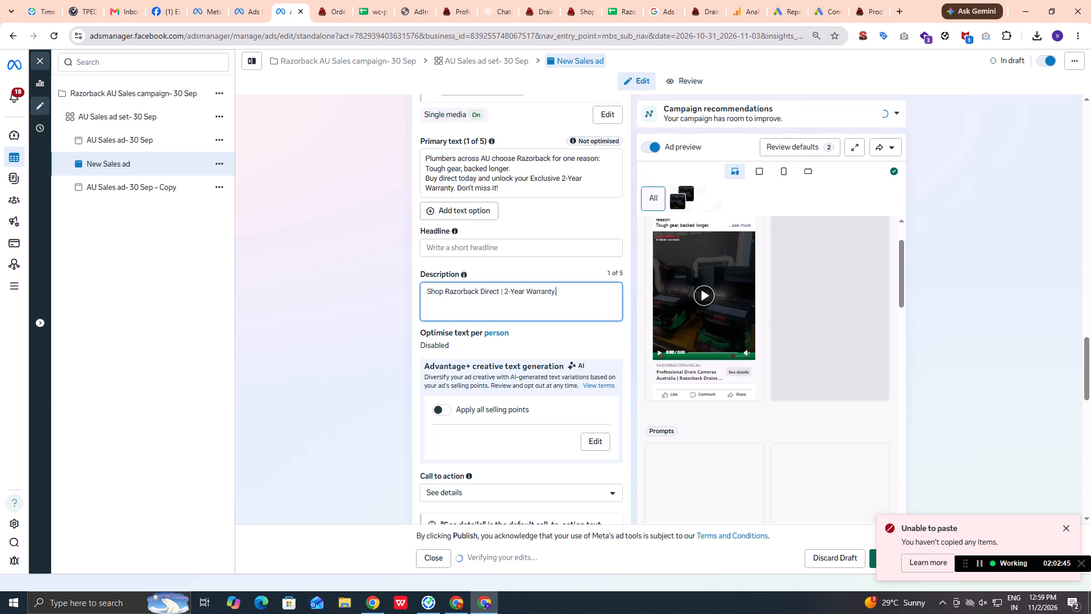
# Copy the headline AU Toughest Drain Camera from the draft AU Sales ad- 30 Sep – Copy into New Sales ad's empty headline.
pyautogui.hotkey('ctrl', 'shift', 'Tab')
pyautogui.moveTo(524, 397); pyautogui.dragTo(360, 397)
pyautogui.hotkey('ctrl', 'c')
pyautogui.hotkey('ctrl', 'Tab')
pyautogui.click(481, 247)
pyautogui.hotkey('ctrl', 'v')
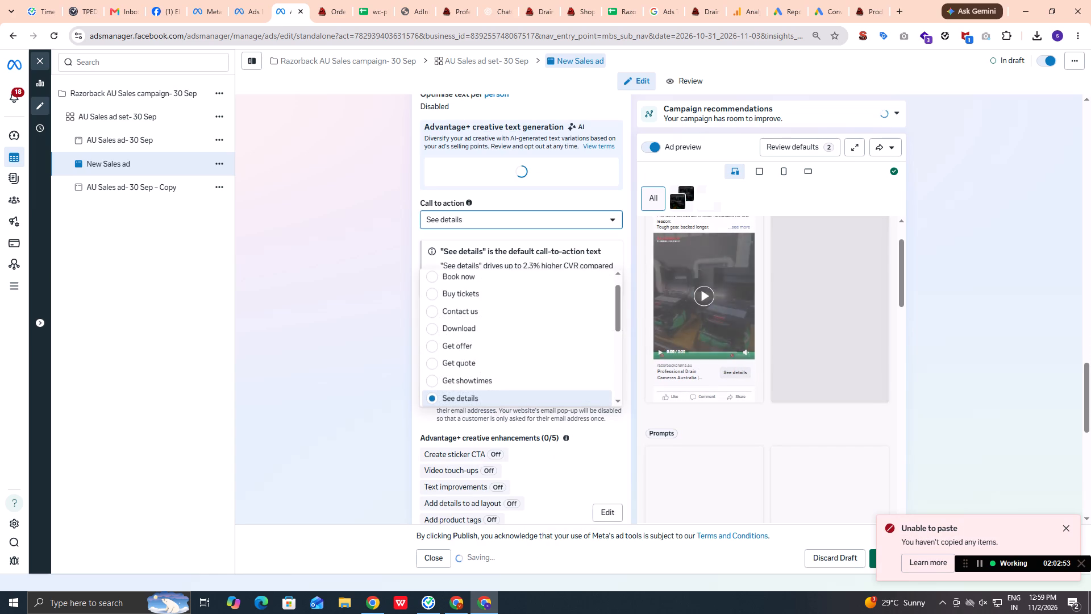
pyautogui.click(344, 246)
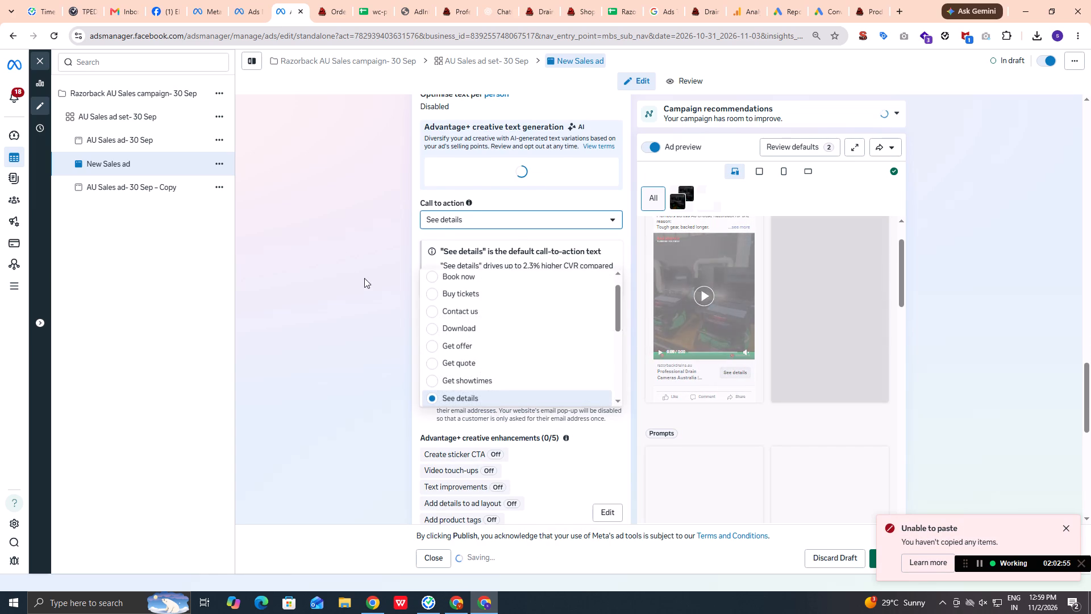
pyautogui.click(457, 248)
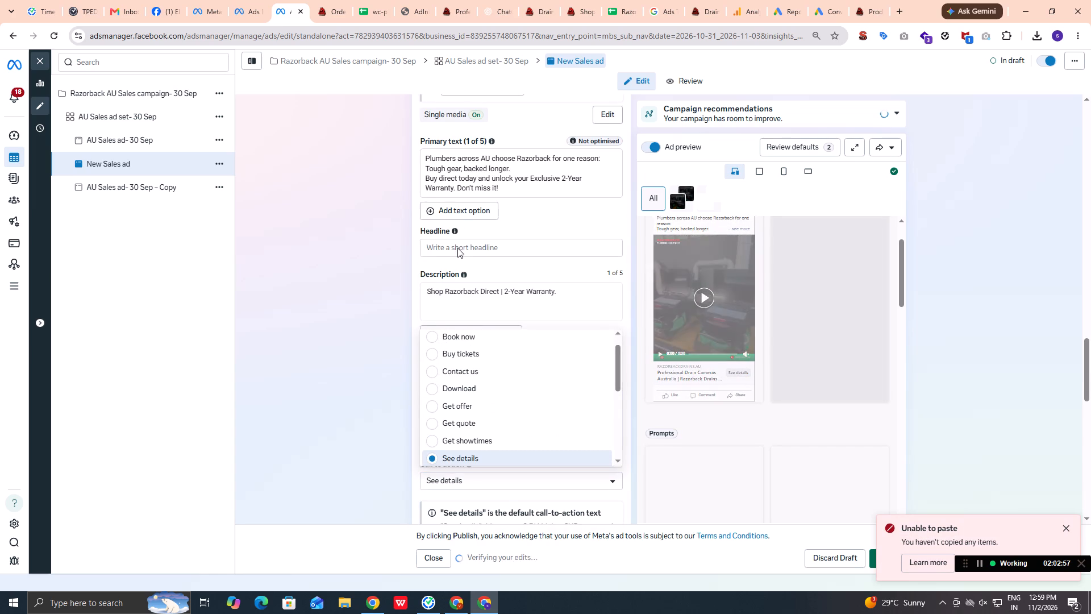
pyautogui.hotkey('ctrl', 'v')
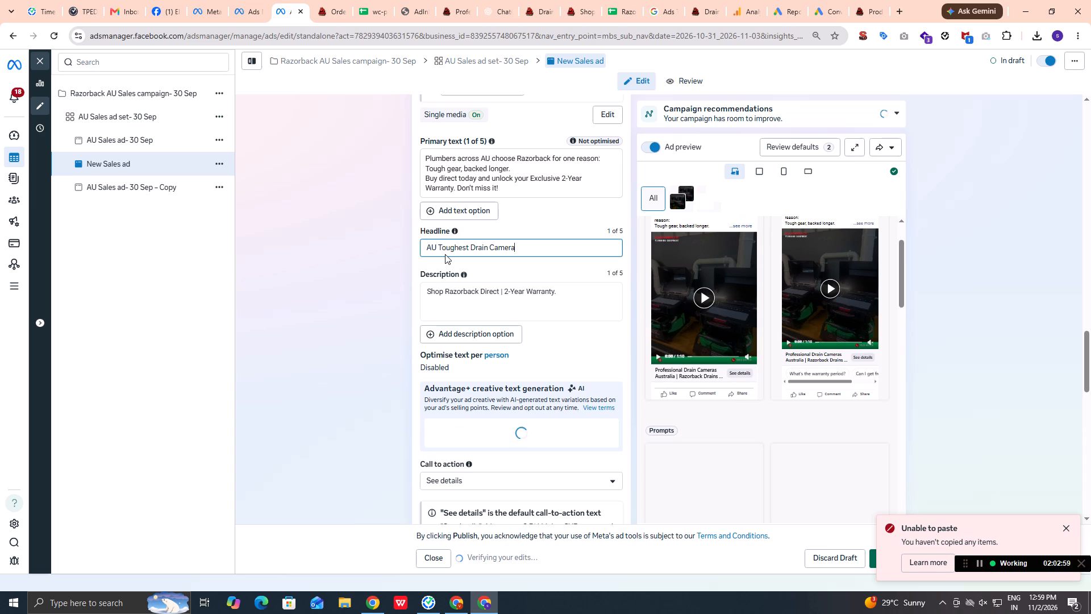
# Turn off Relevant comments among the essential enhancements in New Sales ad's Advantage+ creative settings and save.
pyautogui.scroll(3, 323, 291)
pyautogui.scroll(2, 465, 268)
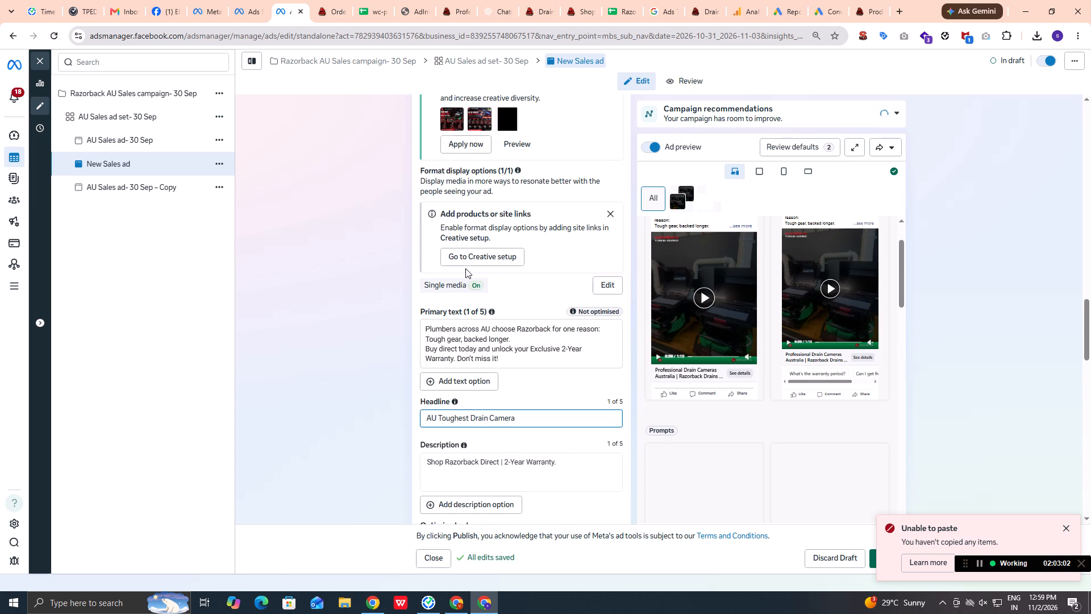
pyautogui.scroll(3, 465, 268)
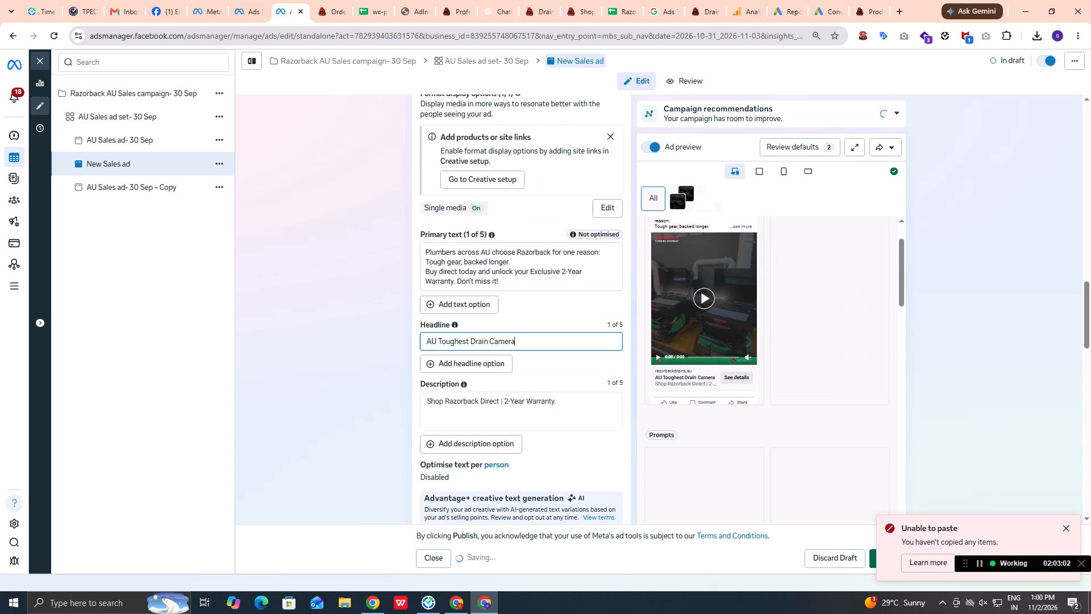
pyautogui.scroll(-7, 505, 324)
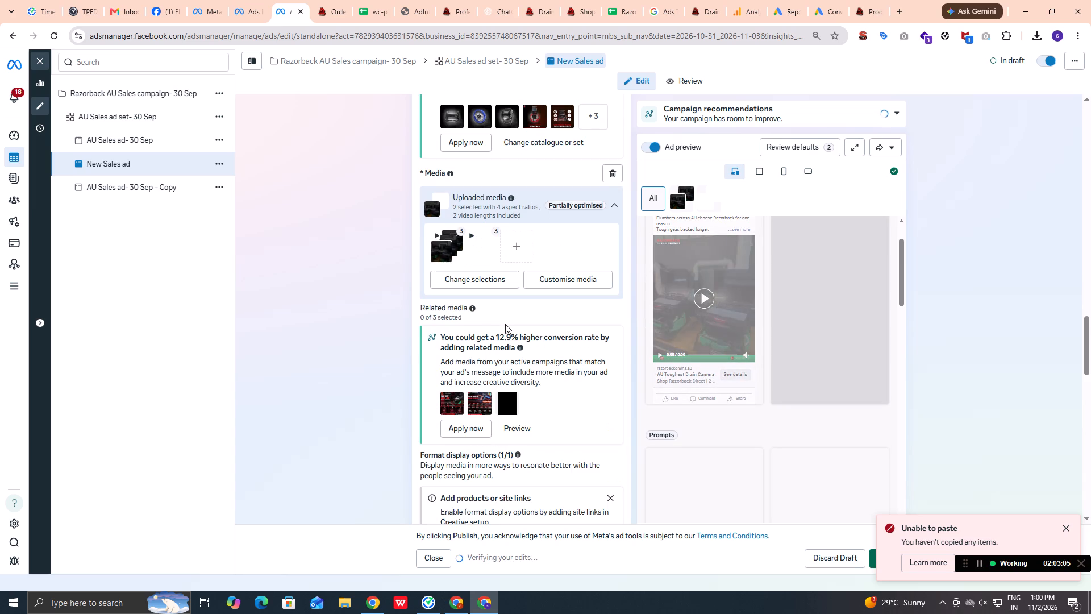
pyautogui.scroll(-6, 505, 324)
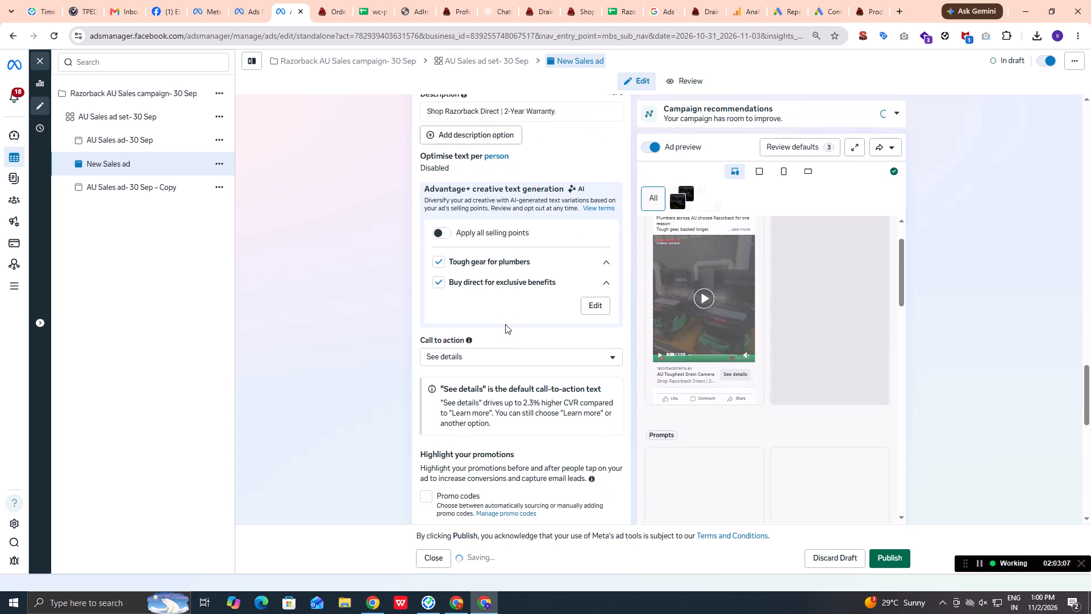
pyautogui.scroll(-5, 505, 324)
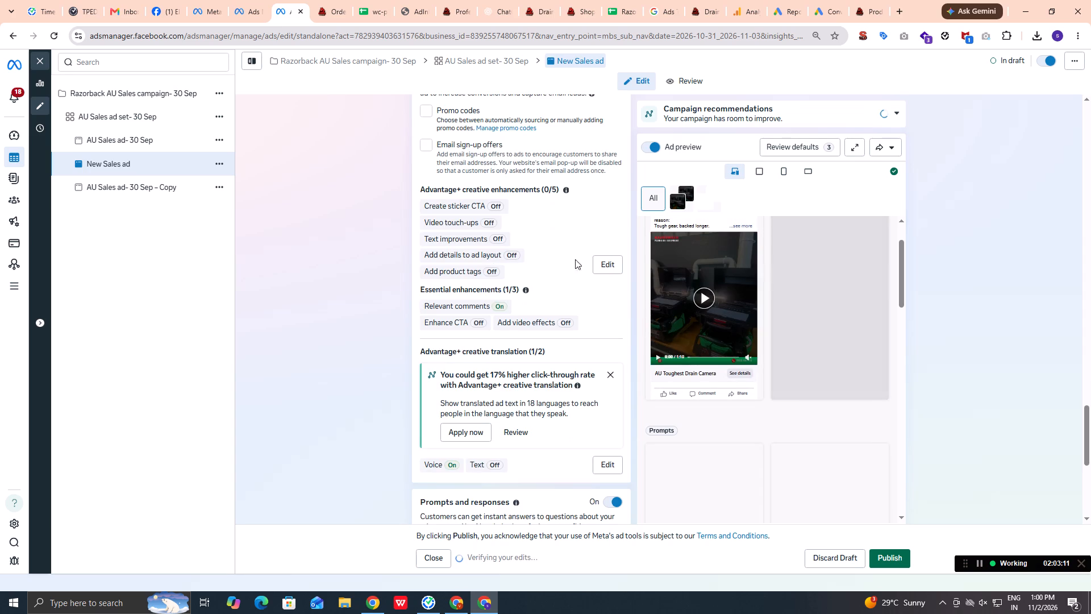
pyautogui.click(608, 260)
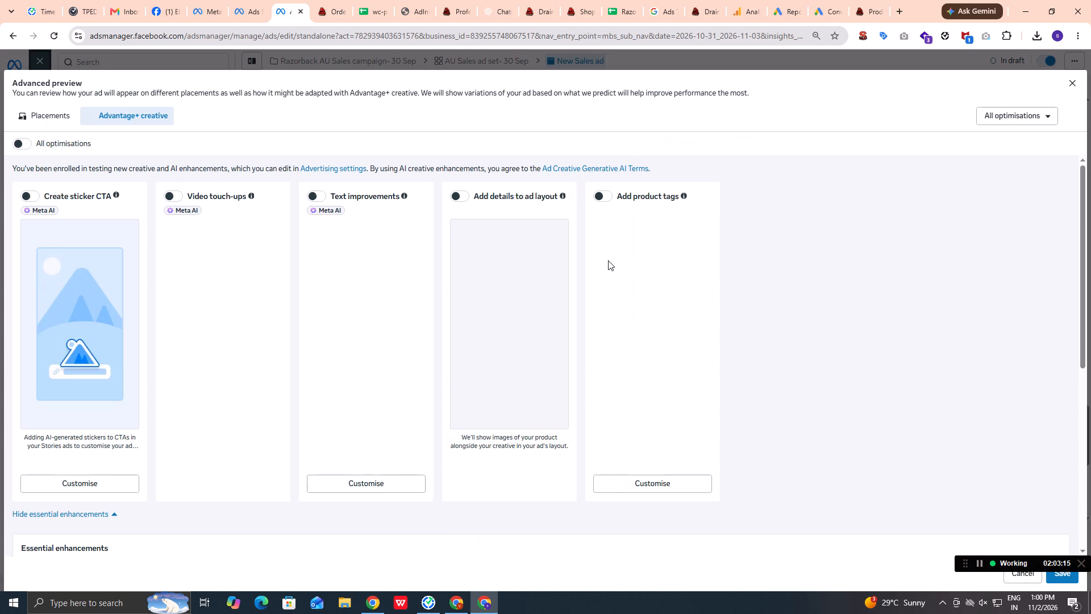
pyautogui.scroll(-4, 255, 364)
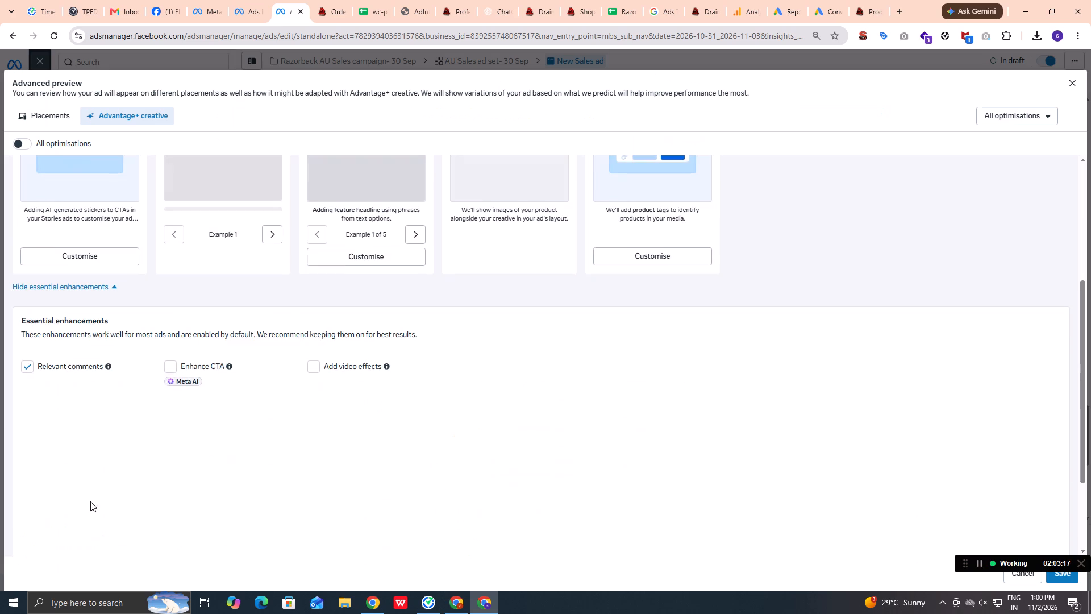
pyautogui.click(26, 369)
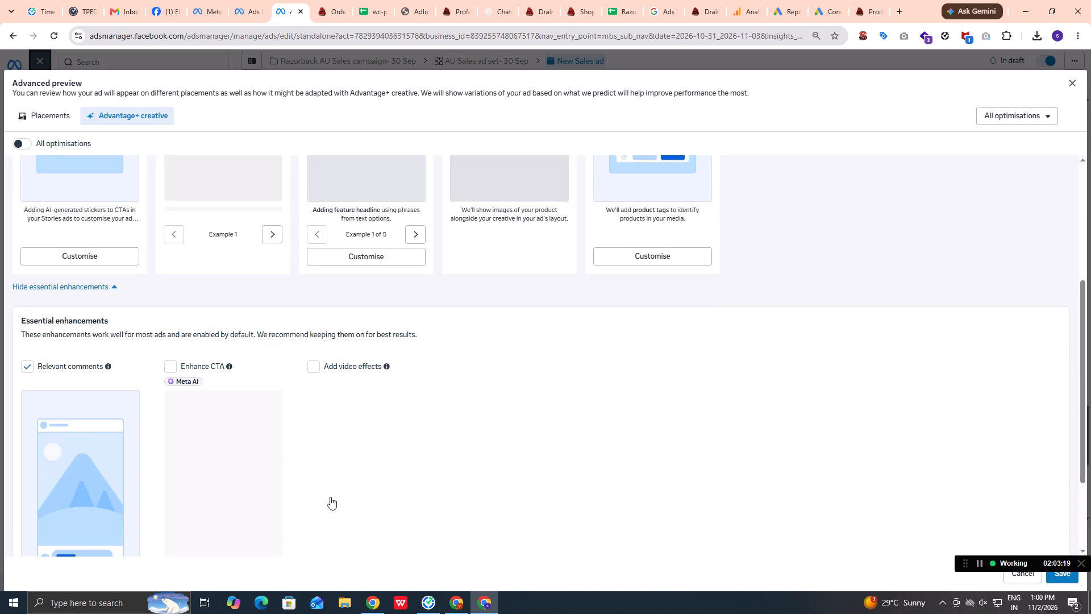
pyautogui.scroll(-7, 330, 497)
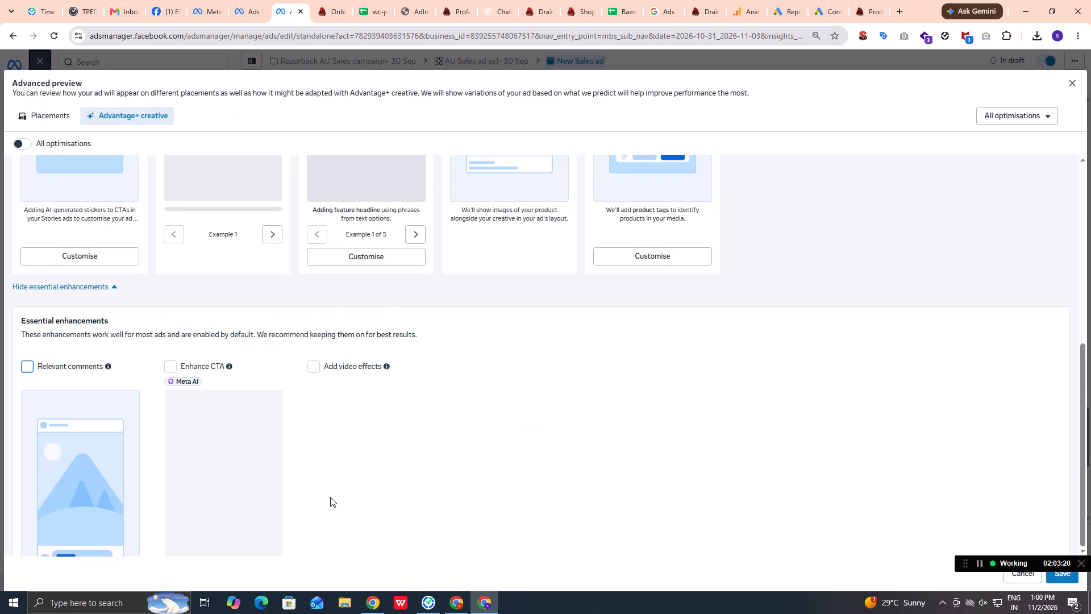
pyautogui.scroll(-4, 330, 497)
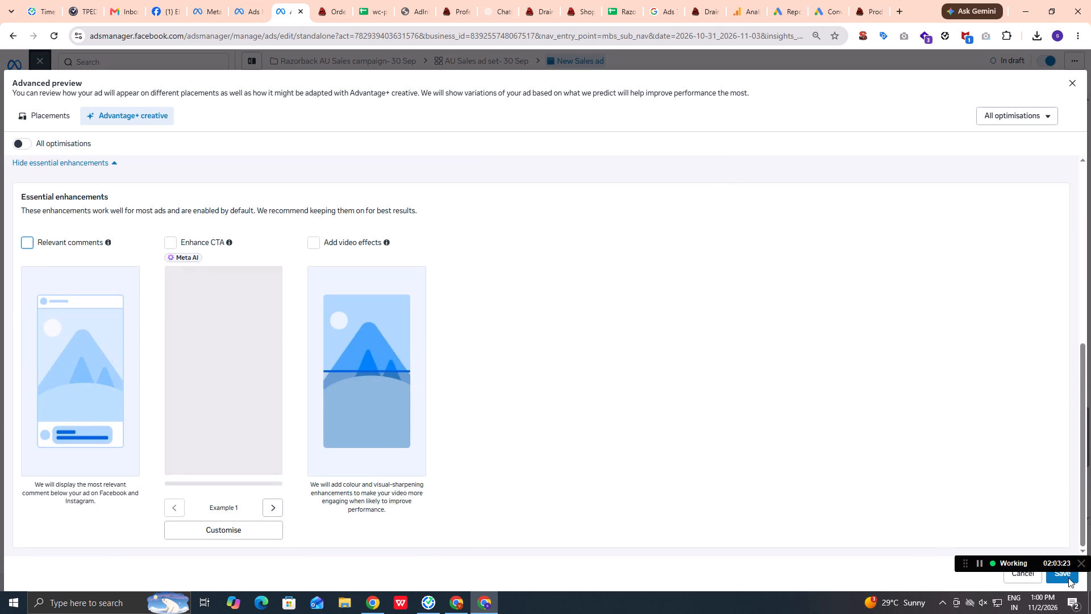
pyautogui.click(1064, 576)
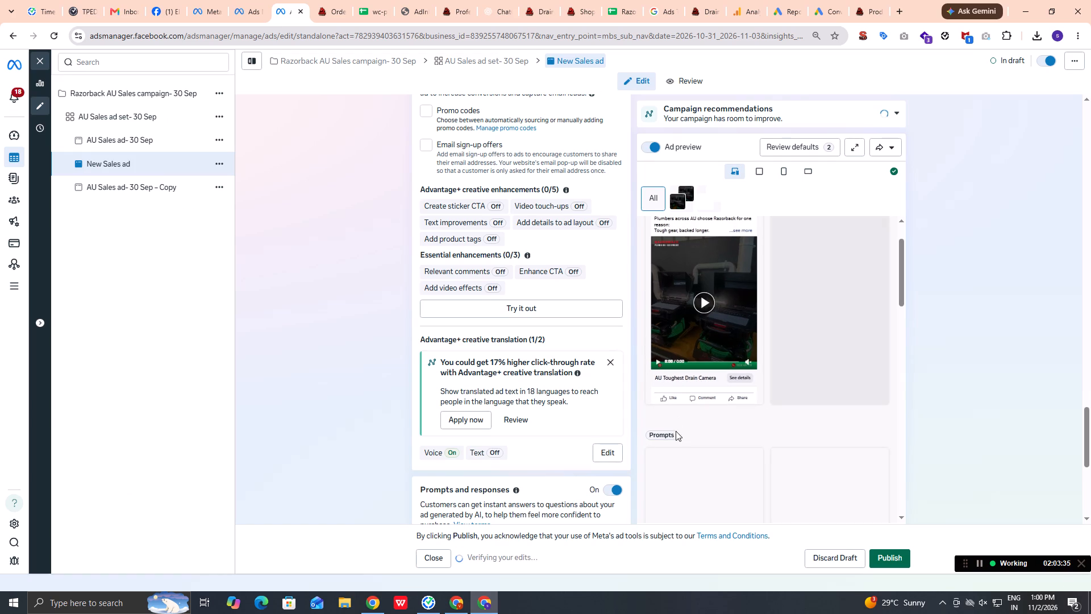
# Review the Advantage+ creative translation settings and apply them with Translate all ad creatives and text selected.
pyautogui.click(606, 455)
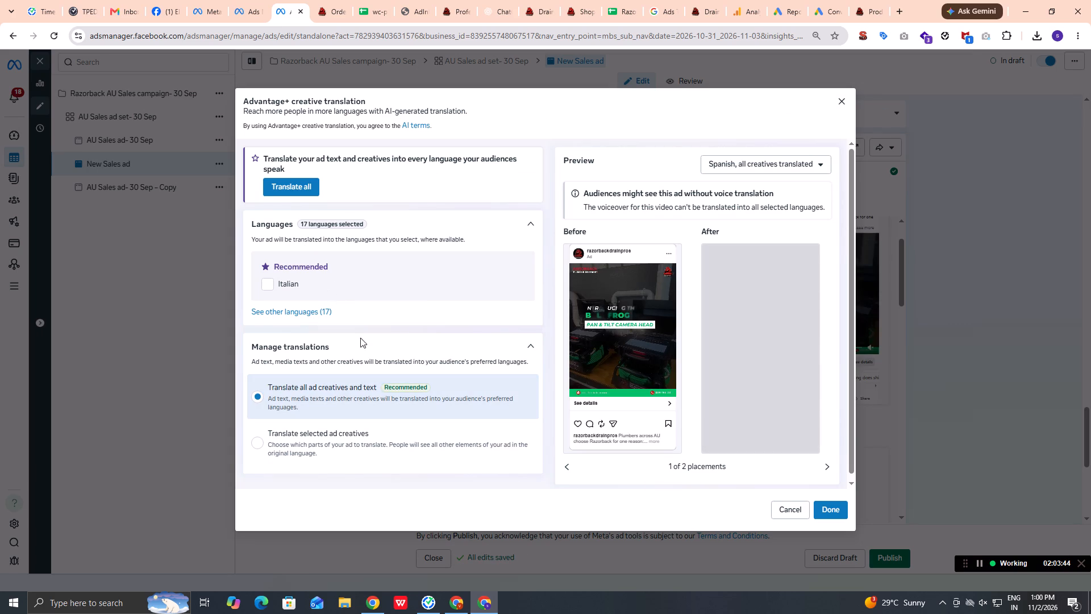
pyautogui.scroll(-2, 397, 391)
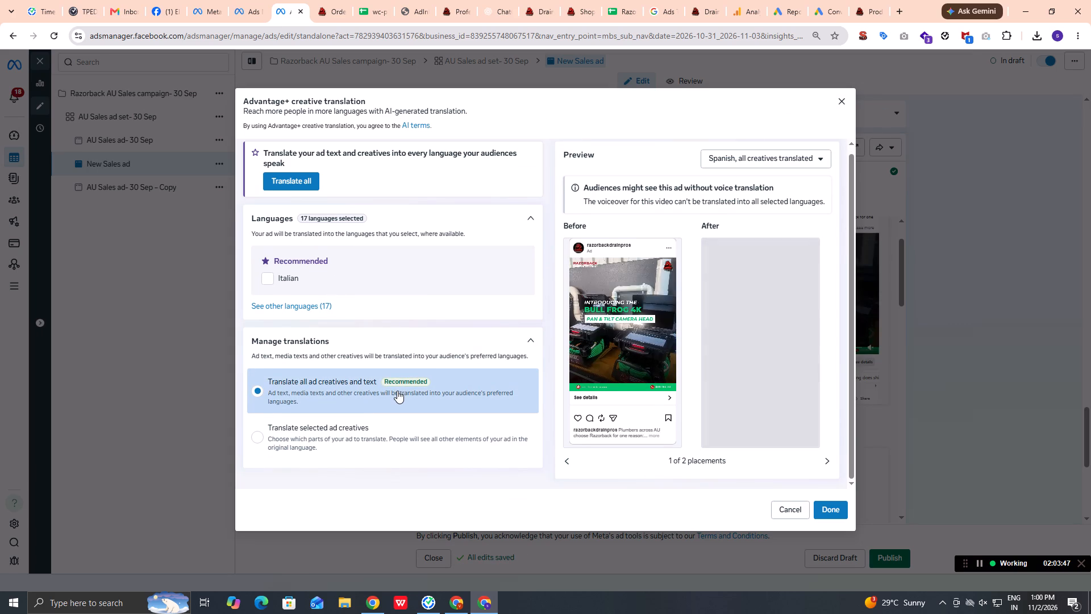
pyautogui.scroll(1, 397, 391)
pyautogui.scroll(-1, 397, 391)
pyautogui.click(840, 507)
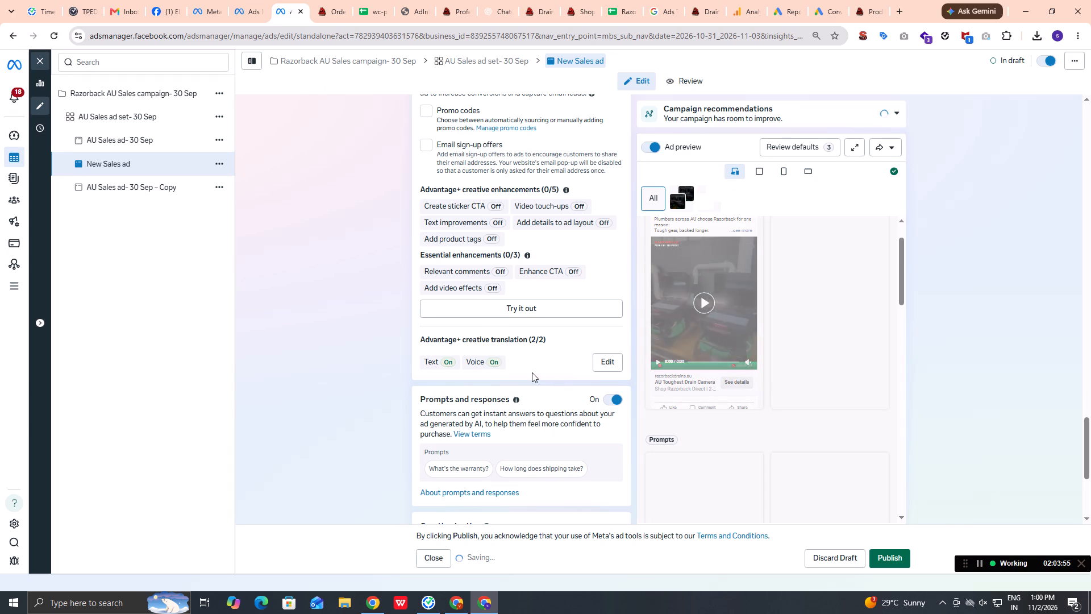
# Recheck the Advantage+ creative translation options for New Sales ad and close them with the same selection.
pyautogui.click(610, 366)
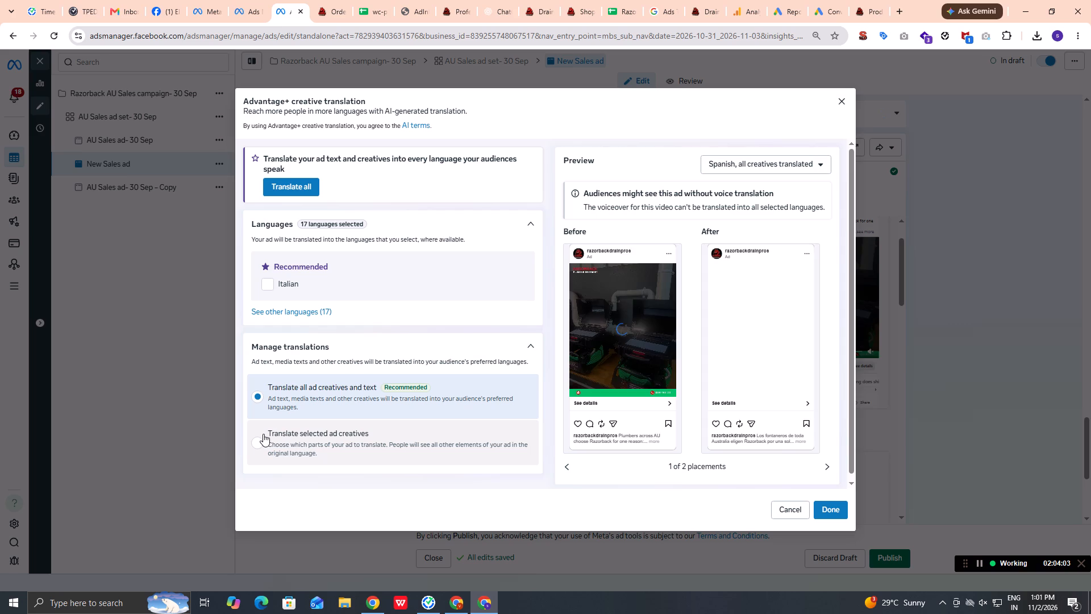
pyautogui.click(836, 507)
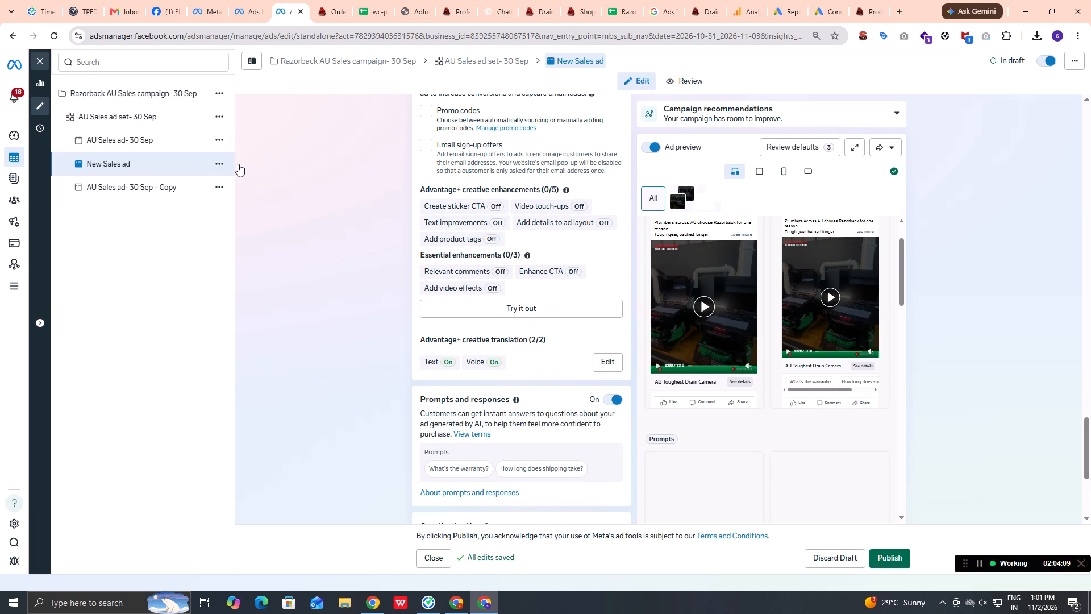
# Rename the ad from New Sales ad to New Video Sales ad.
pyautogui.scroll(15, 512, 285)
pyautogui.scroll(-1, 512, 285)
pyautogui.scroll(1, 512, 285)
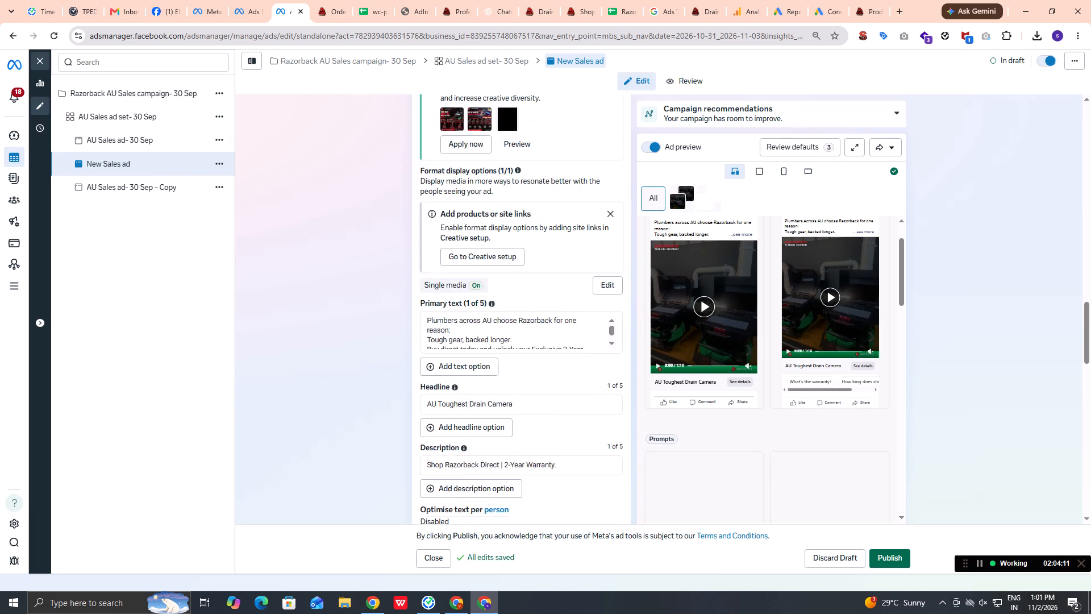
pyautogui.scroll(13, 512, 285)
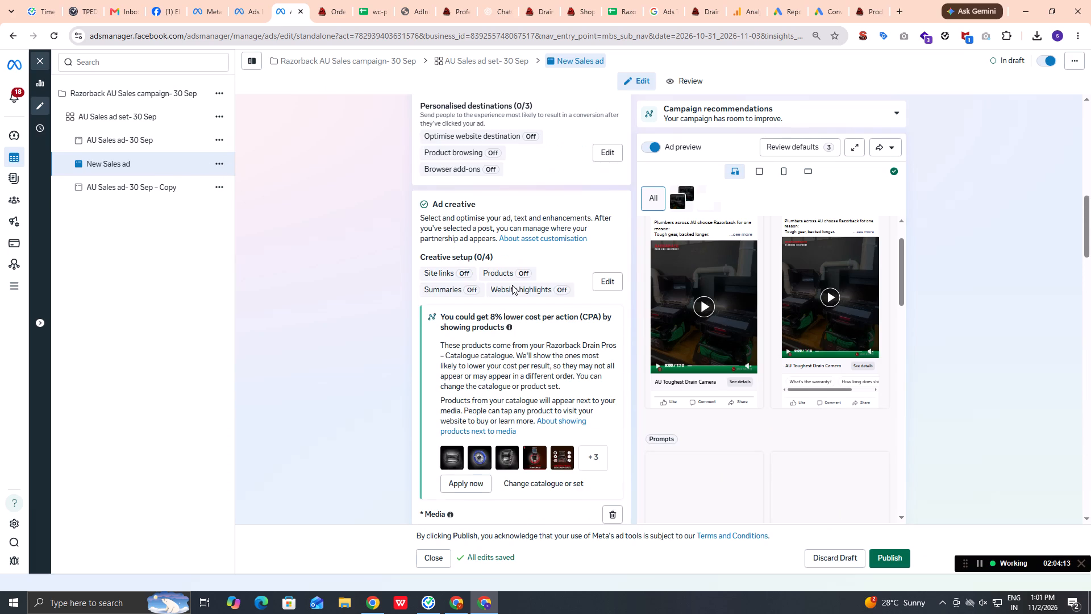
pyautogui.scroll(16, 512, 285)
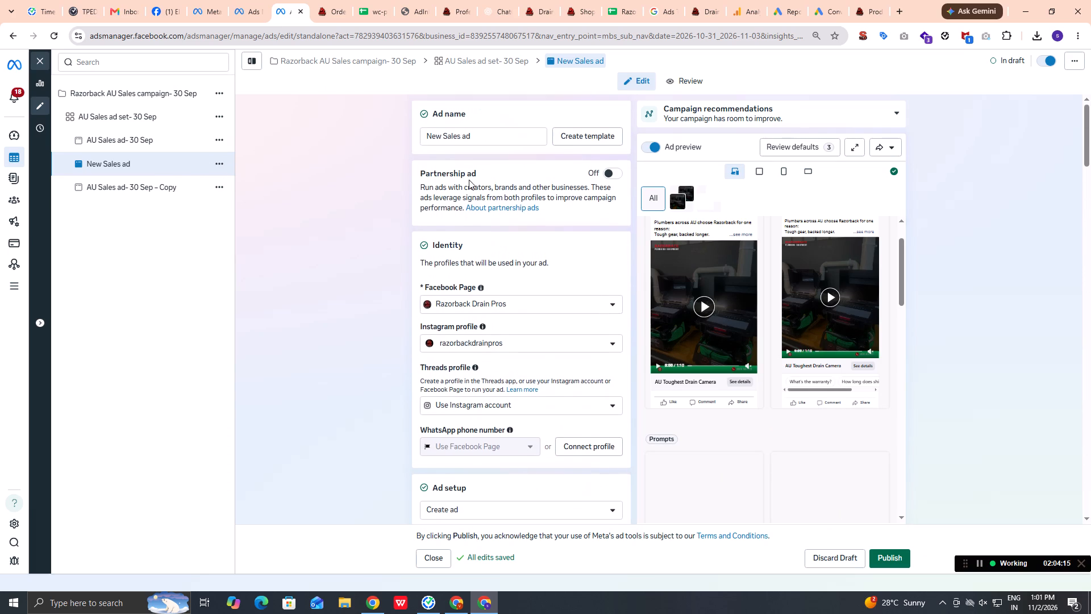
pyautogui.click(444, 139)
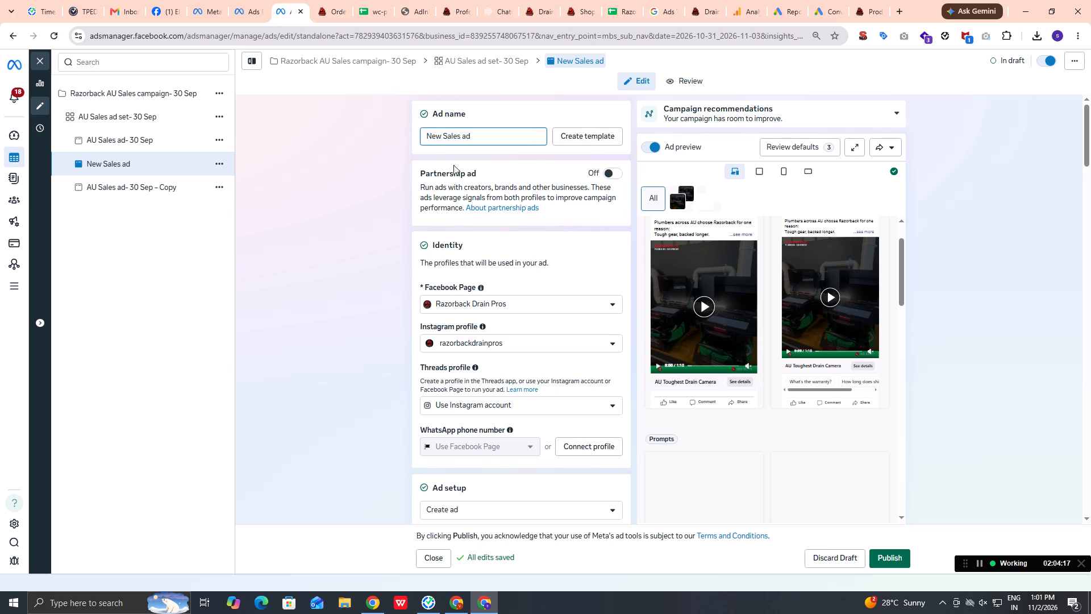
pyautogui.write('Video')
pyautogui.press('space')
# Preview the account videos for New Video Sales ad and add the 1080 × 1350 WhatsApp Video dated 2026-10-08 to its media selection.
pyautogui.scroll(-7, 542, 392)
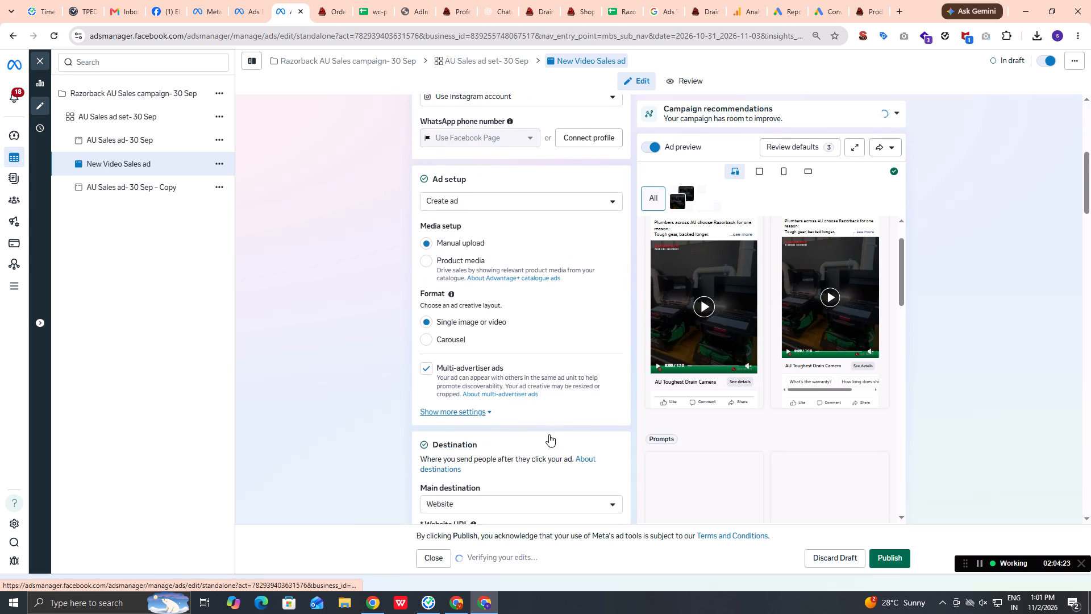
pyautogui.scroll(-3, 549, 434)
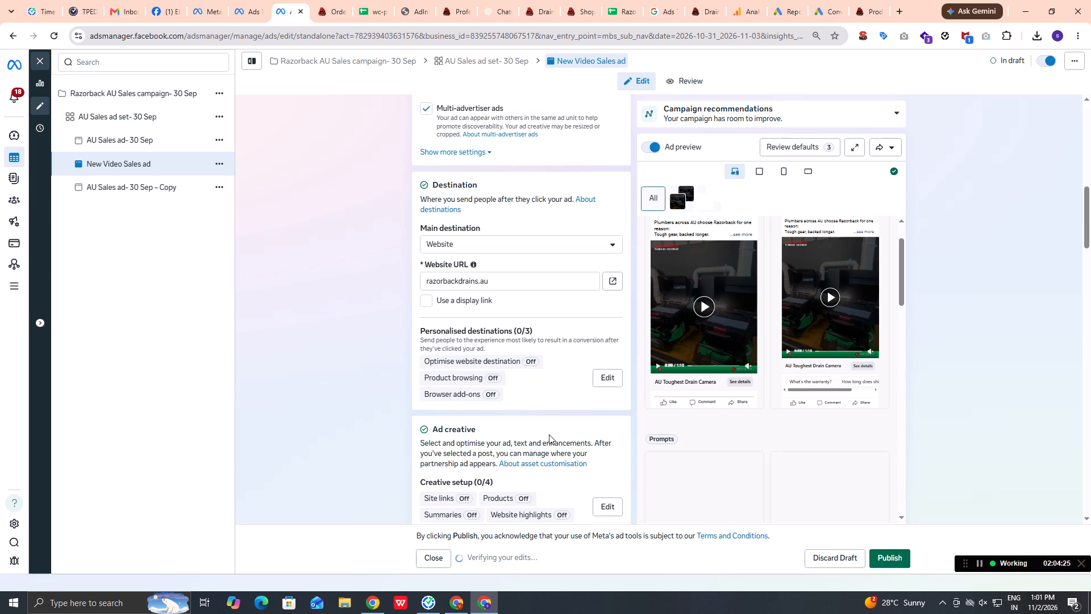
pyautogui.scroll(-7, 549, 434)
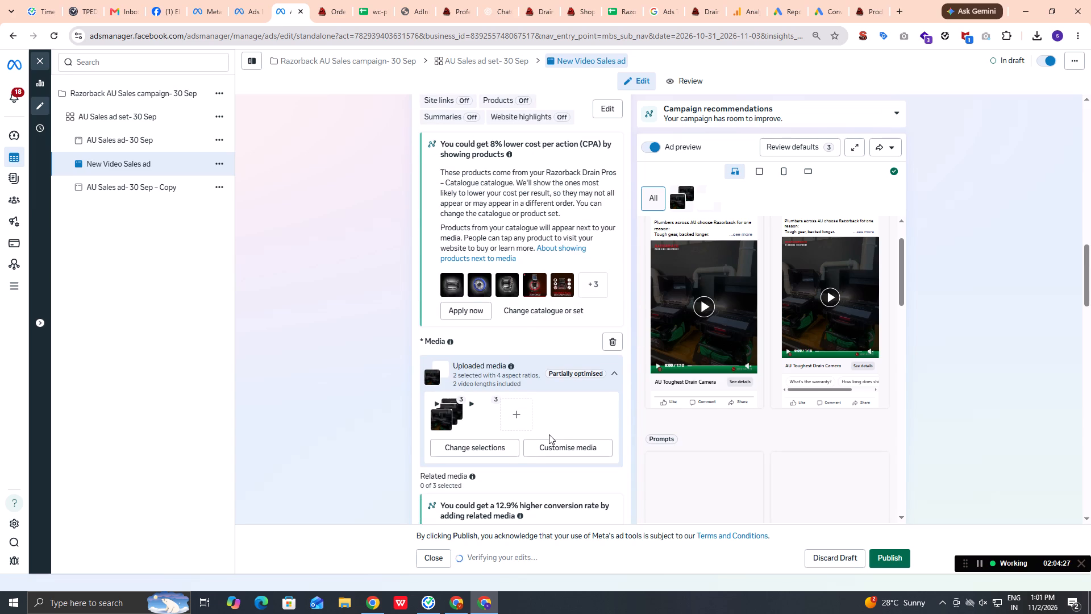
pyautogui.click(501, 445)
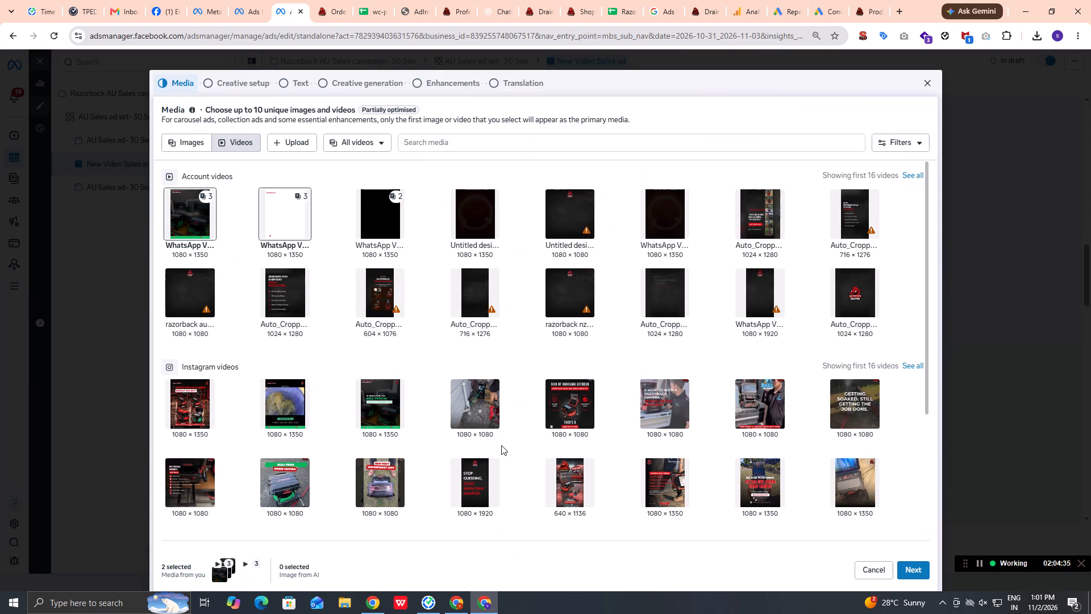
pyautogui.scroll(-2, 382, 345)
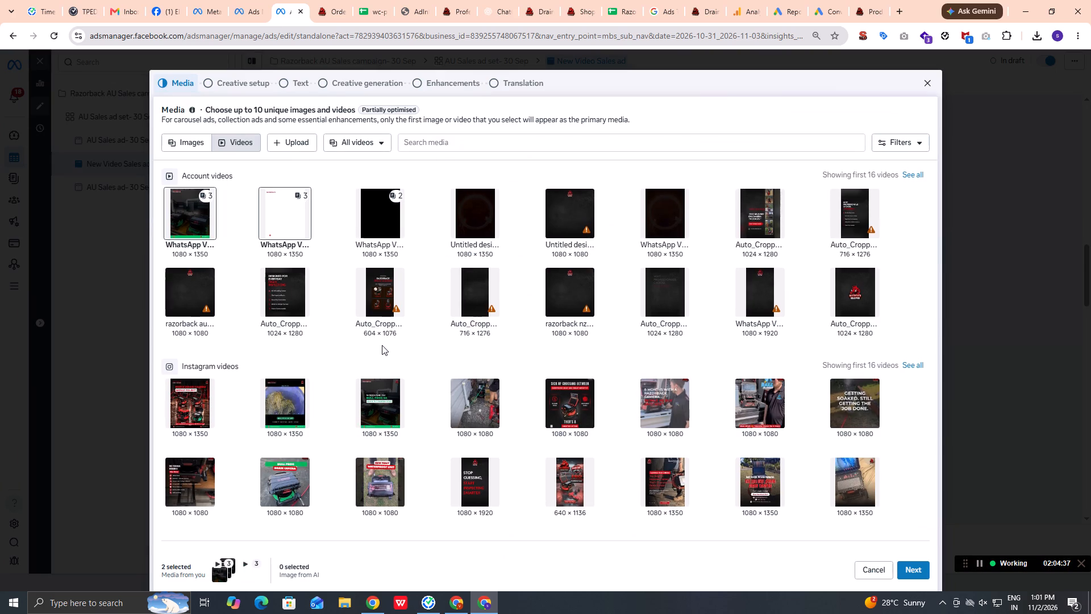
pyautogui.scroll(3, 739, 291)
pyautogui.click(915, 172)
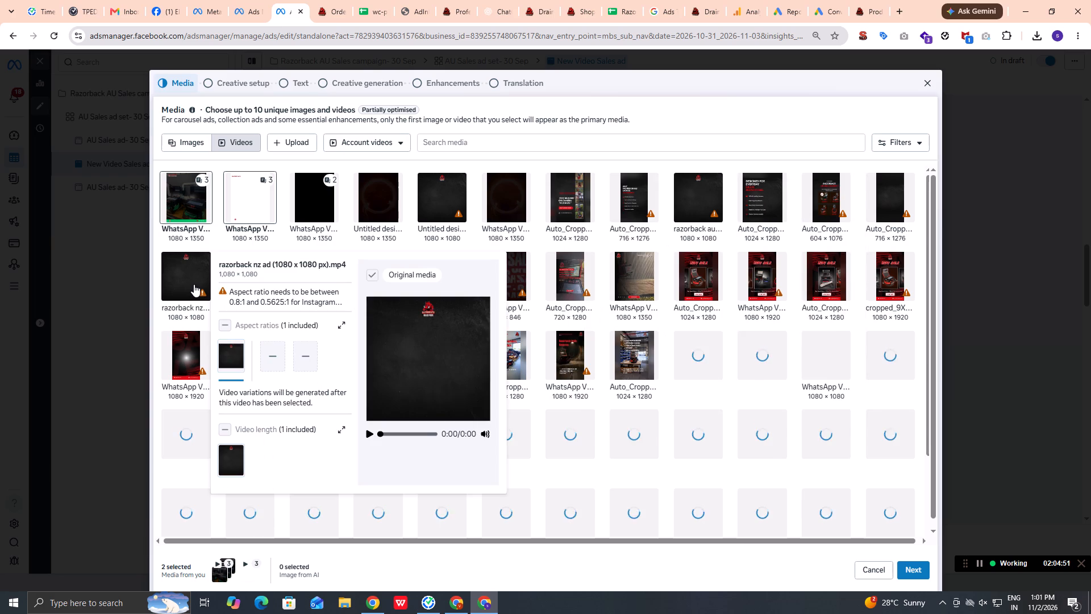
pyautogui.click(372, 430)
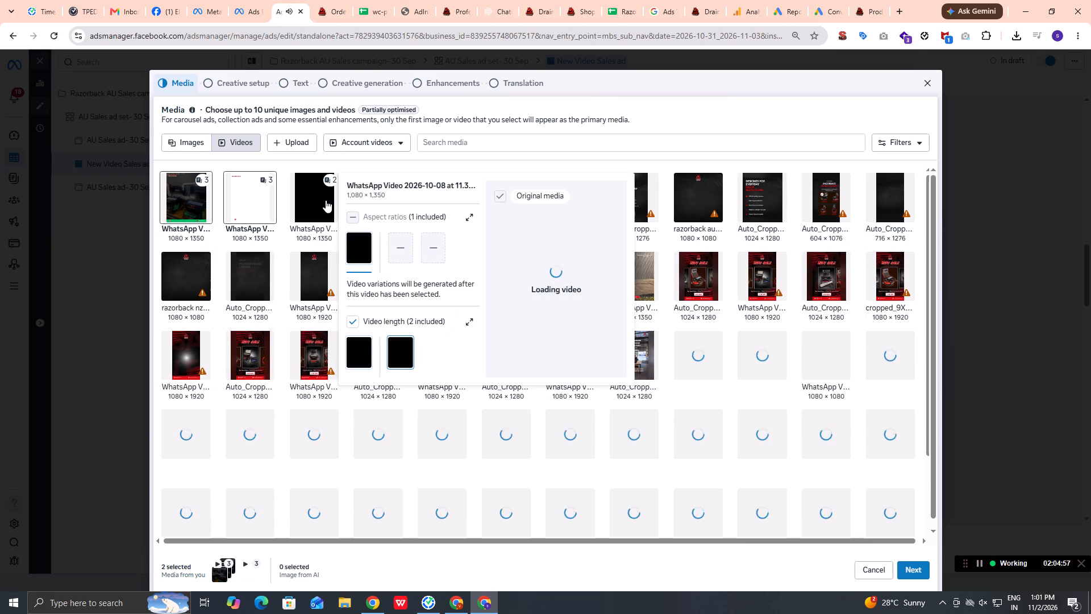
pyautogui.click(495, 356)
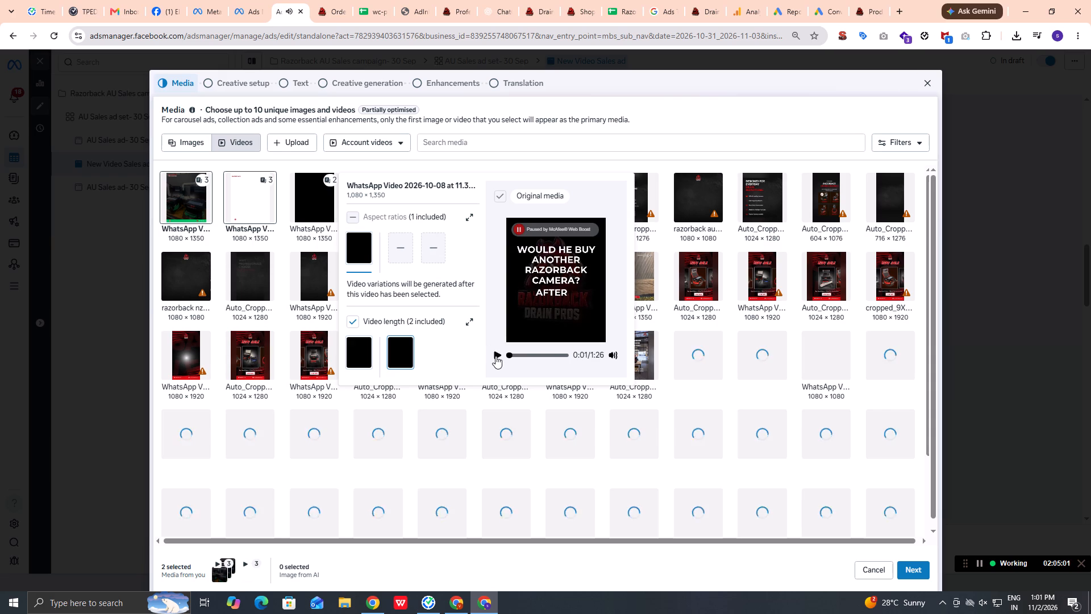
pyautogui.click(516, 231)
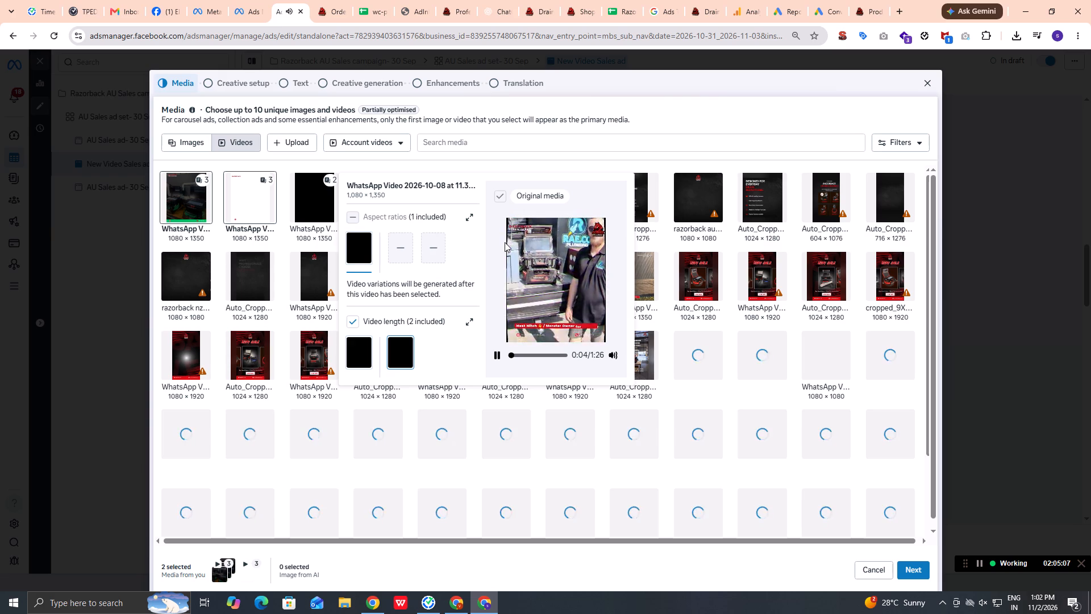
pyautogui.click(311, 201)
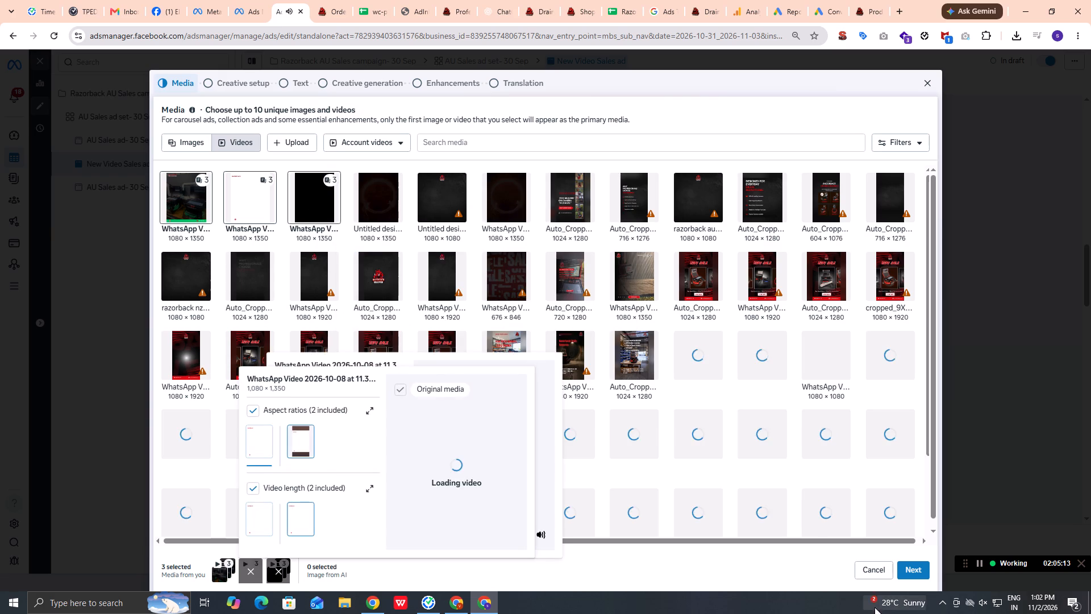
# Complete the creative setup, text and creative generation stages with their existing options, adding no AI images, to finish the media selection.
pyautogui.click(927, 572)
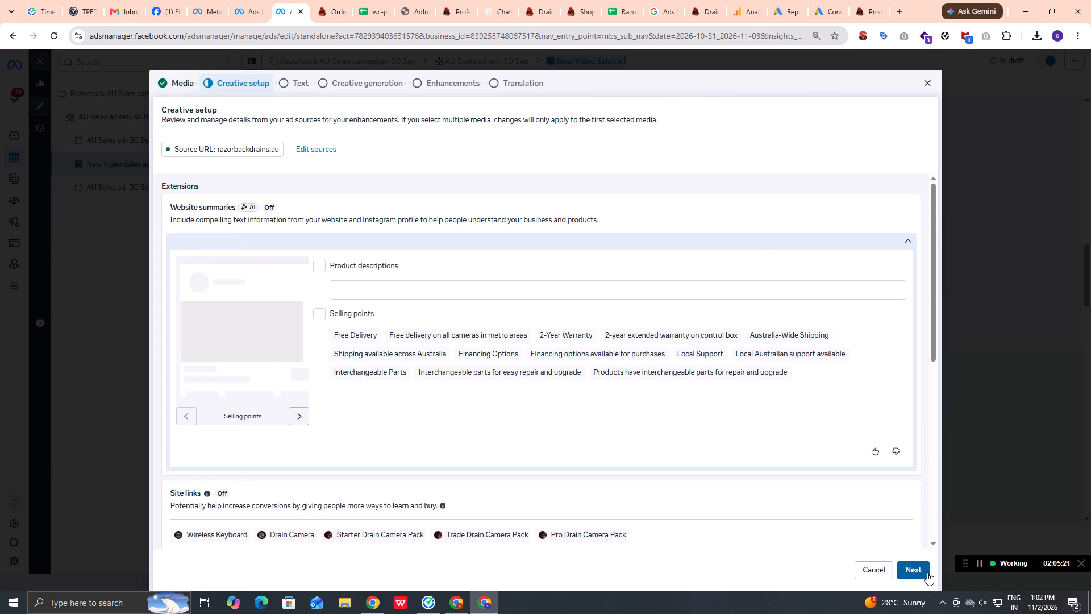
pyautogui.click(927, 572)
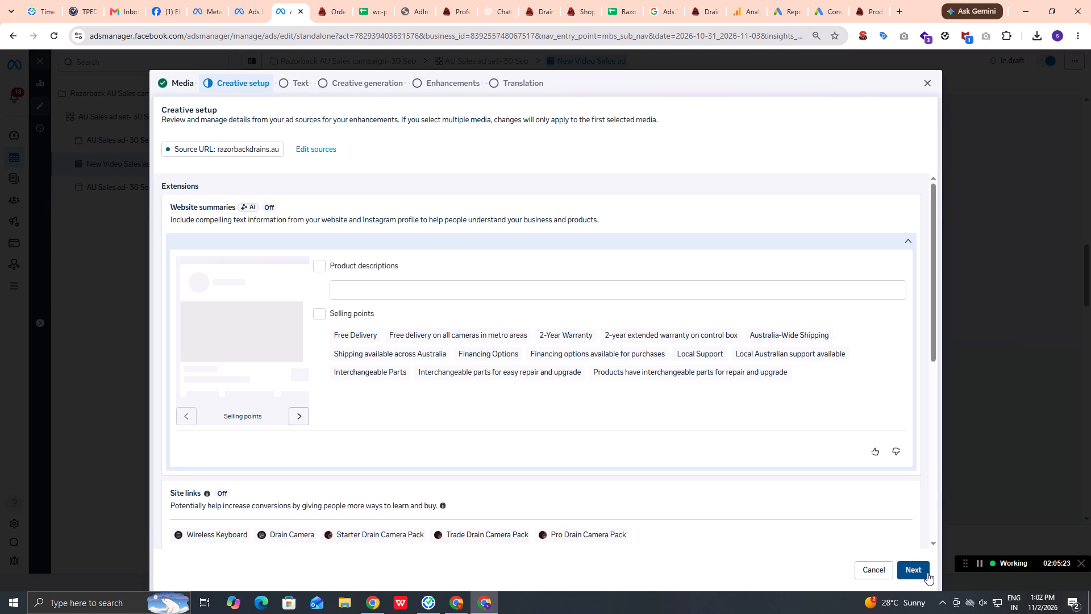
pyautogui.click(927, 572)
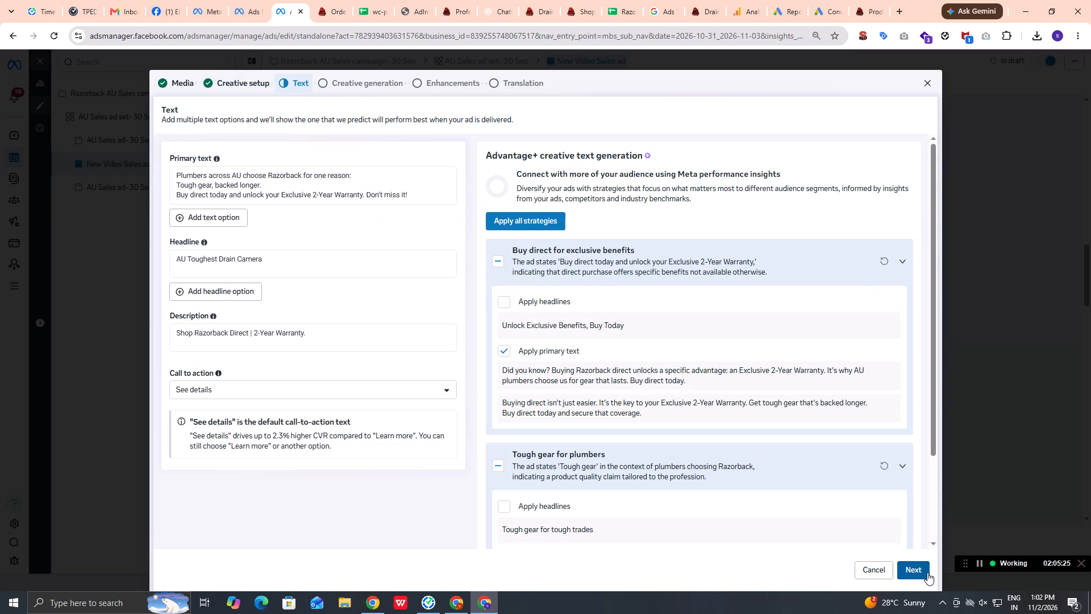
pyautogui.click(927, 572)
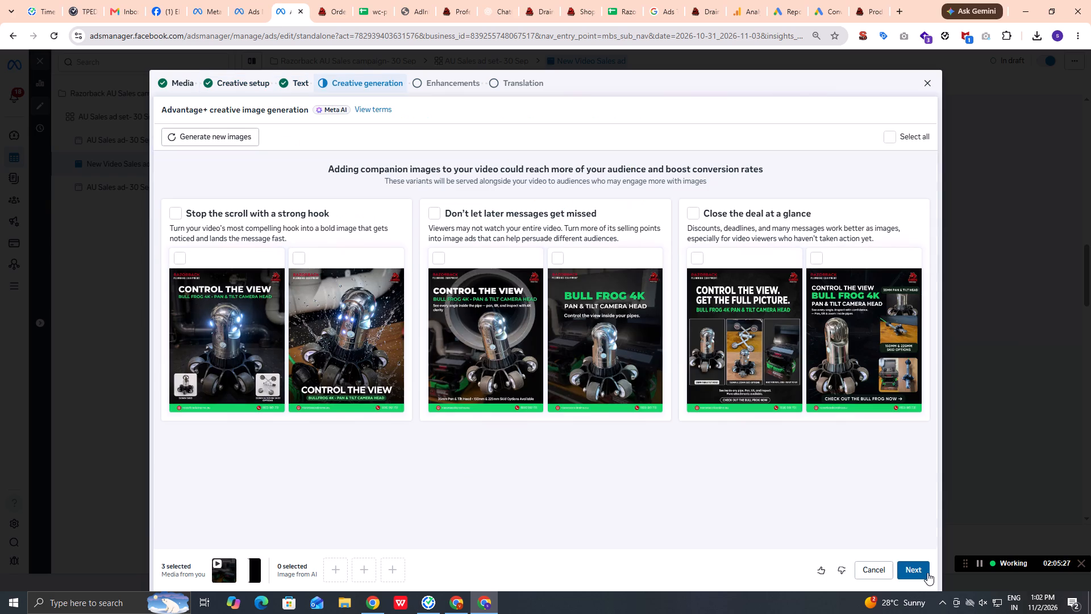
pyautogui.click(917, 573)
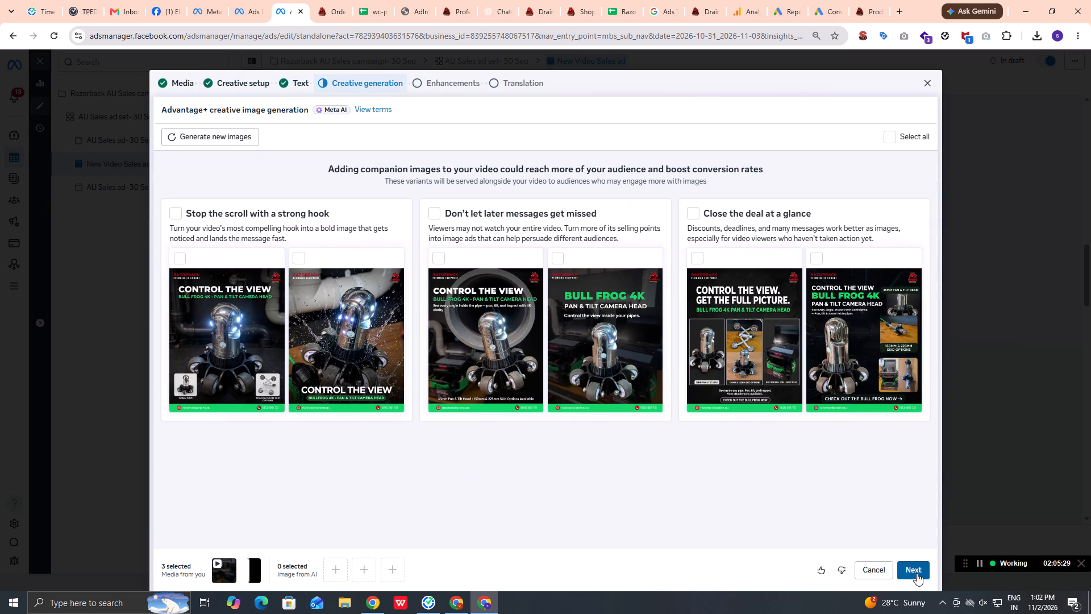
pyautogui.click(917, 573)
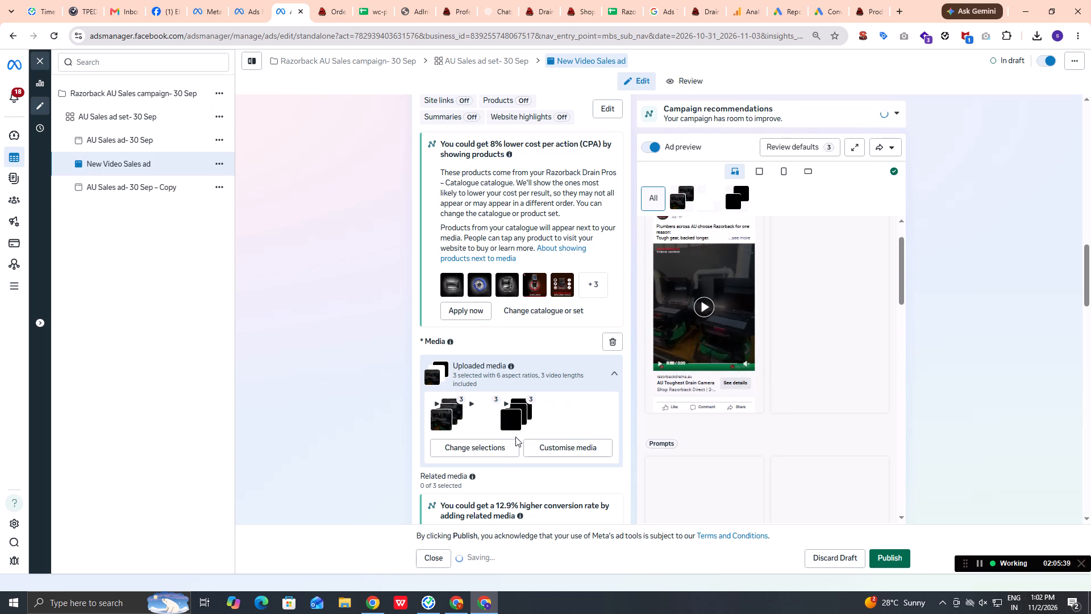
# Review New Video Sales ad's uploaded media, primary text, headline, description, call to action and Advantage+ enhancement settings.
pyautogui.scroll(-1, 515, 437)
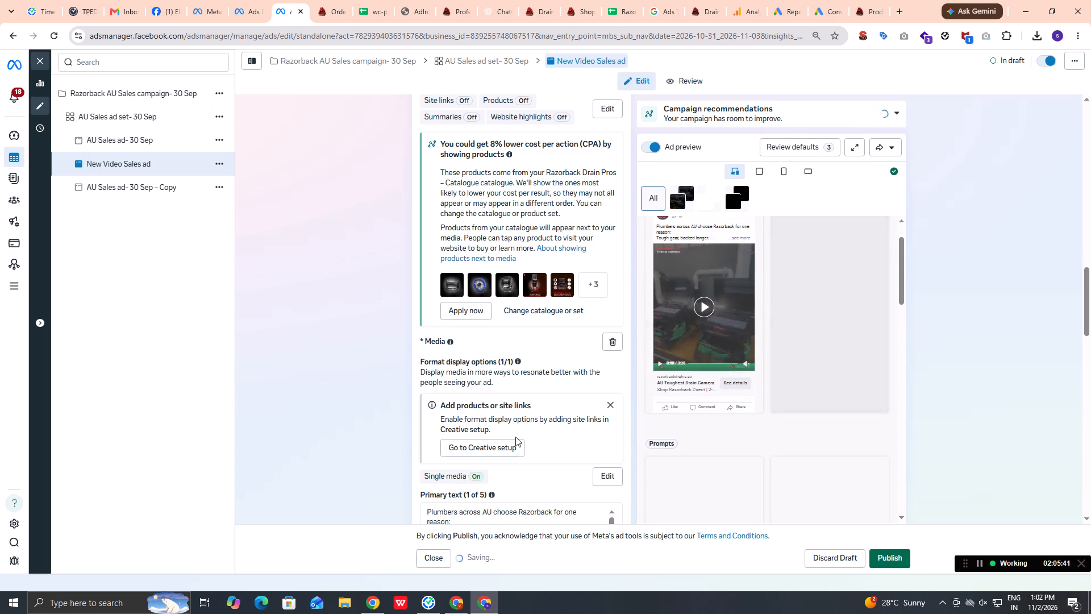
pyautogui.scroll(-3, 515, 437)
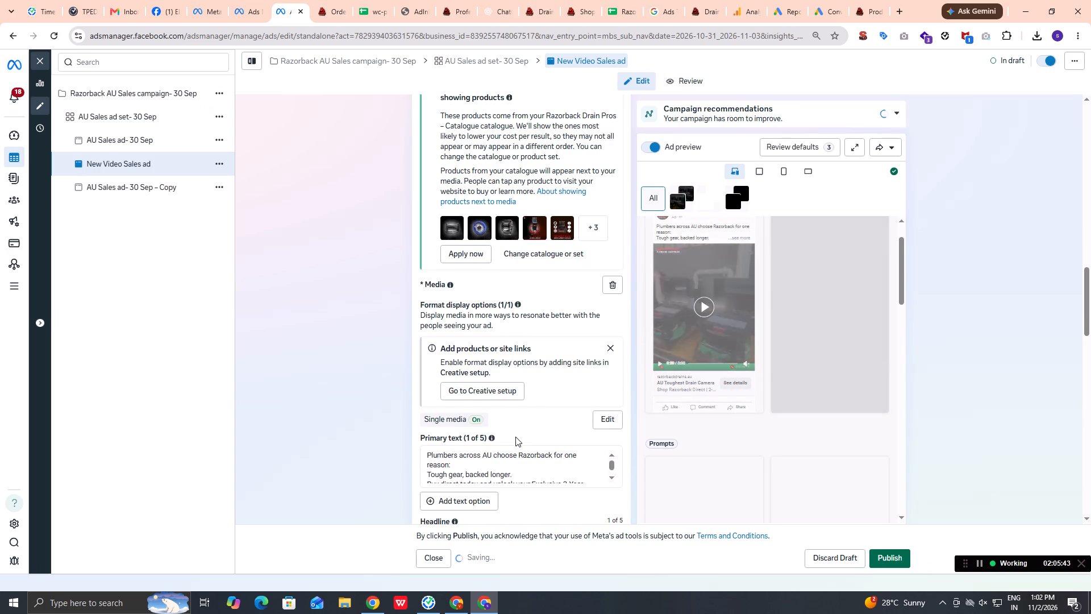
pyautogui.scroll(1, 515, 437)
pyautogui.scroll(-5, 515, 437)
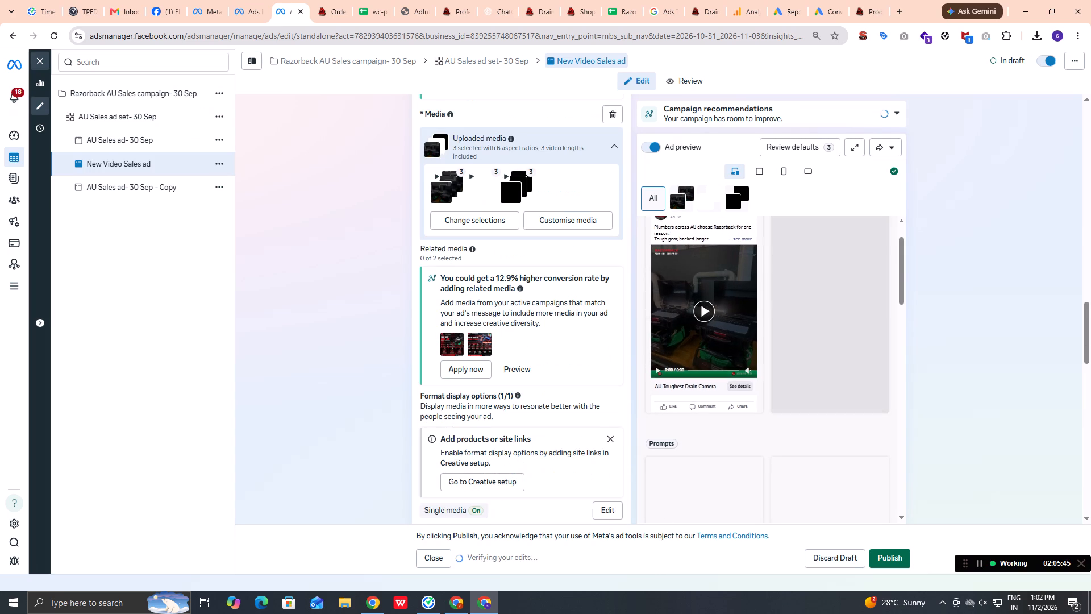
pyautogui.scroll(-5, 515, 437)
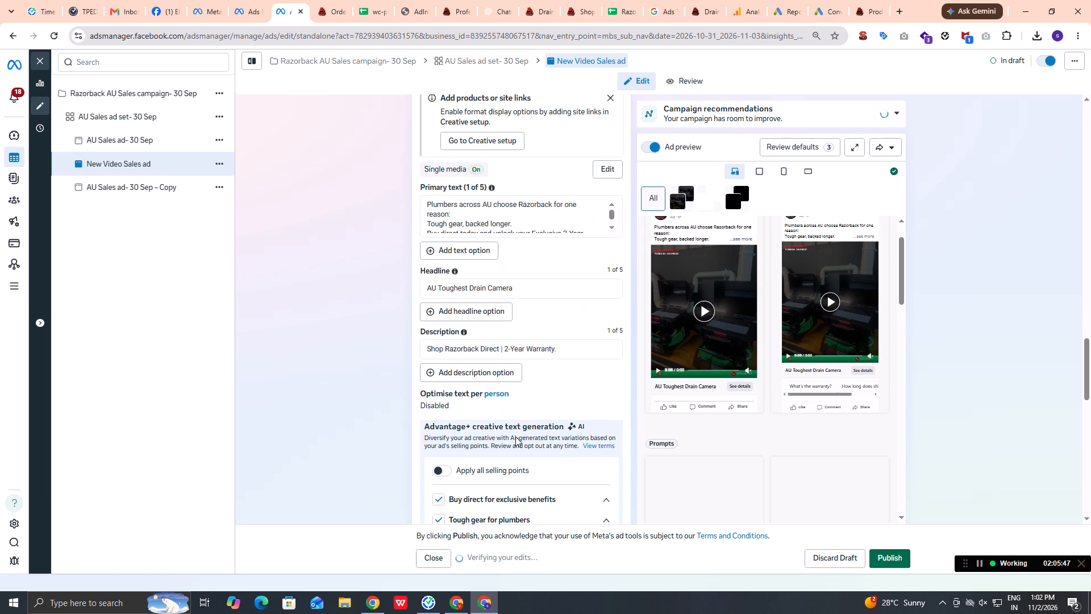
pyautogui.scroll(-1, 515, 437)
pyautogui.scroll(1, 515, 437)
pyautogui.scroll(-1, 515, 437)
pyautogui.scroll(1, 515, 437)
pyautogui.scroll(-6, 515, 437)
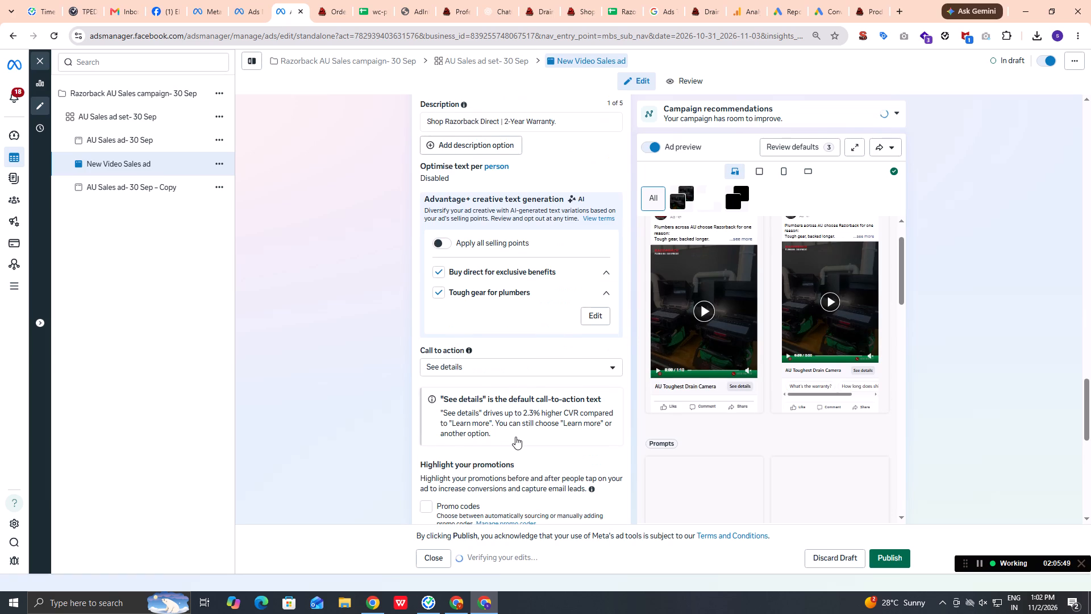
pyautogui.scroll(-3, 515, 437)
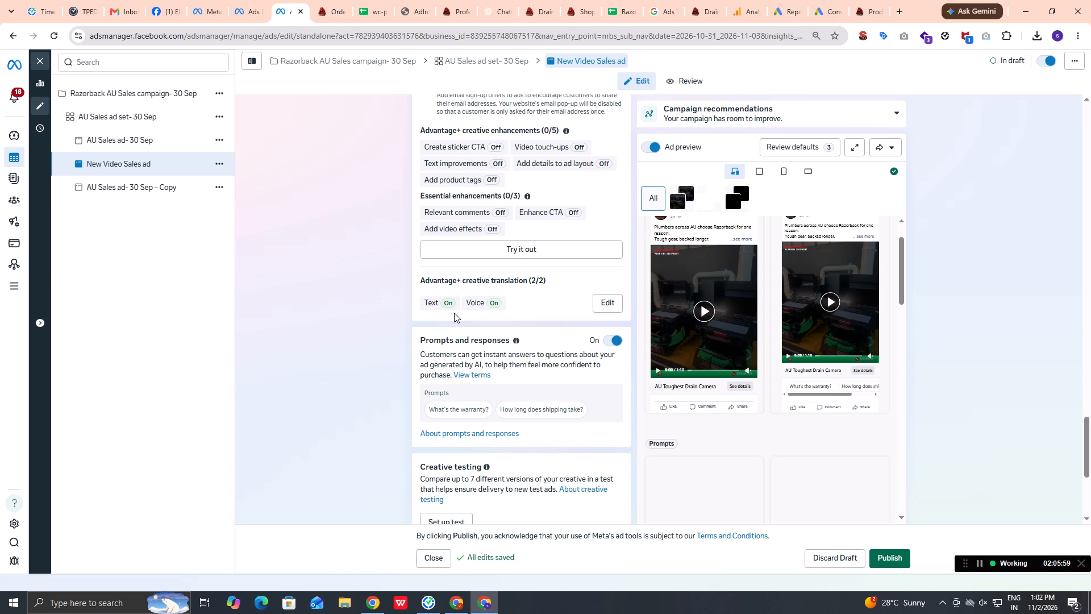
# Check the Advantage+ creative translation settings and apply them with Translate all ad creatives and text selected.
pyautogui.click(614, 304)
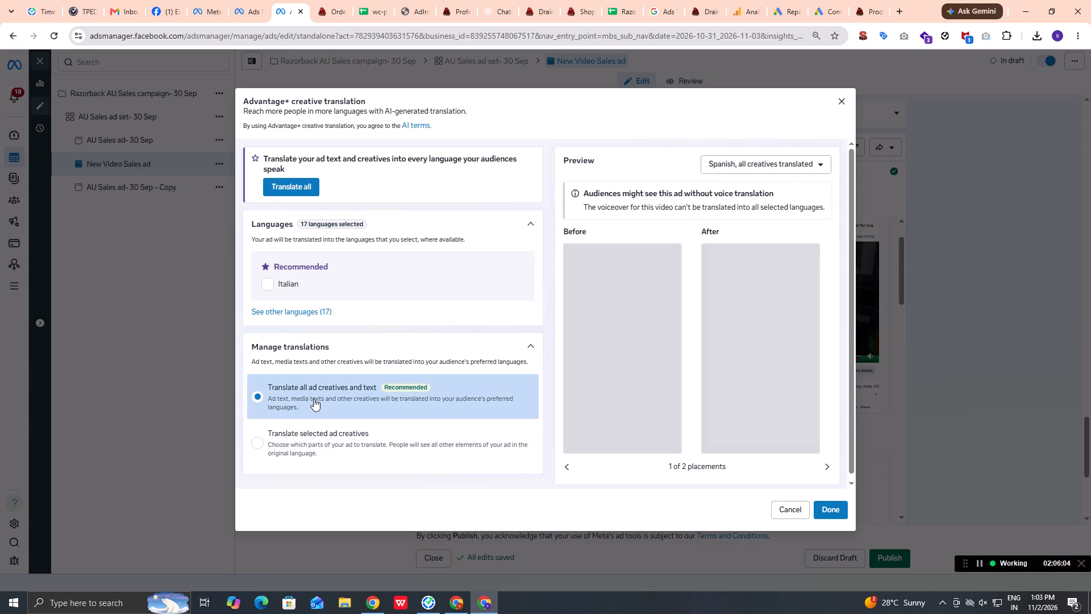
pyautogui.click(832, 506)
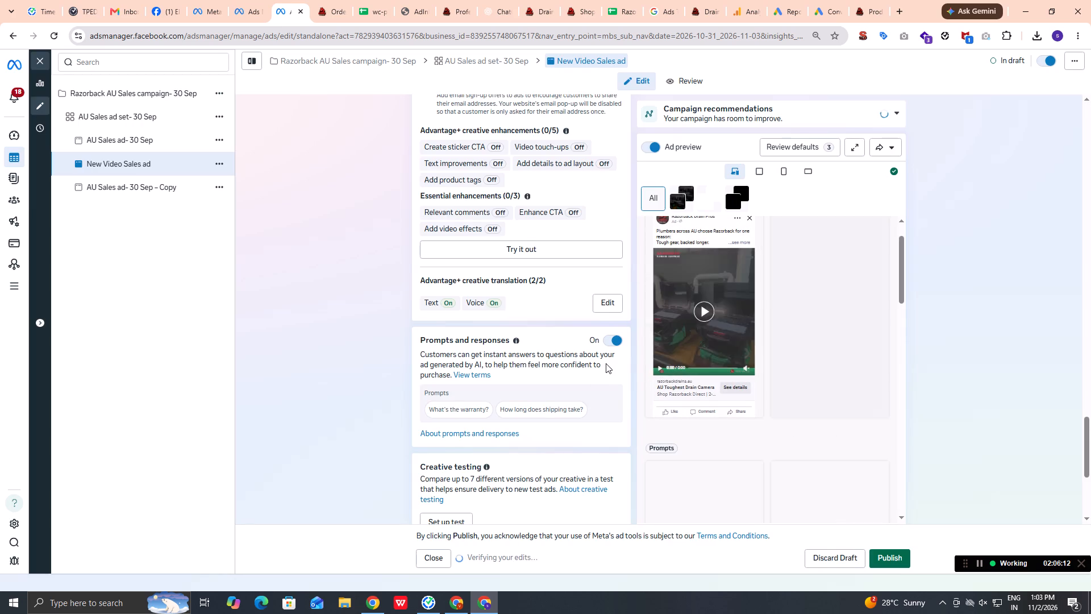
pyautogui.scroll(-1, 603, 374)
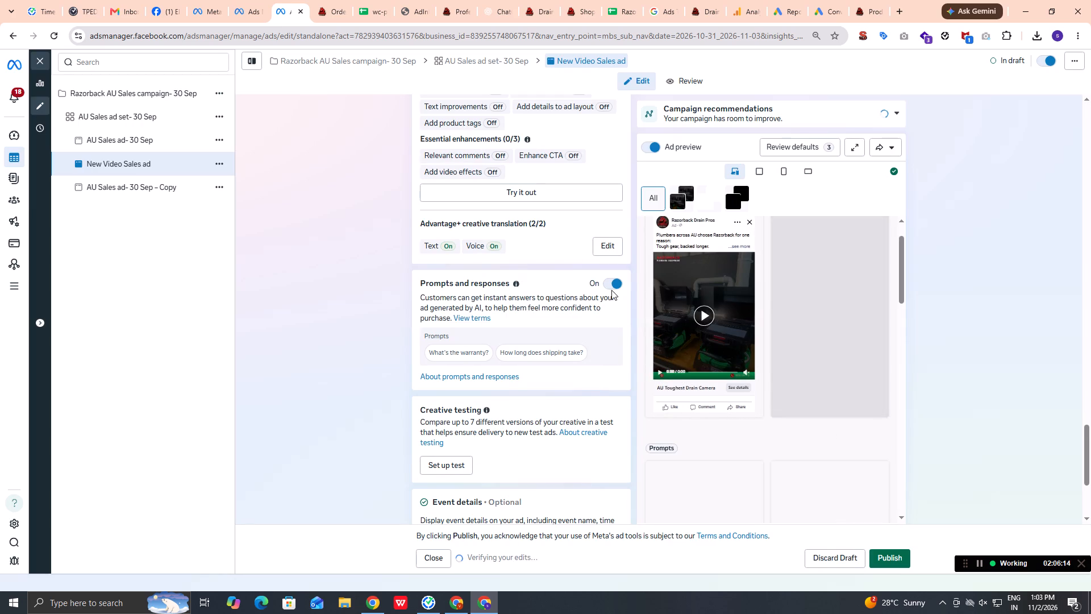
# Turn off Prompts and responses for New Video Sales ad.
pyautogui.click(609, 287)
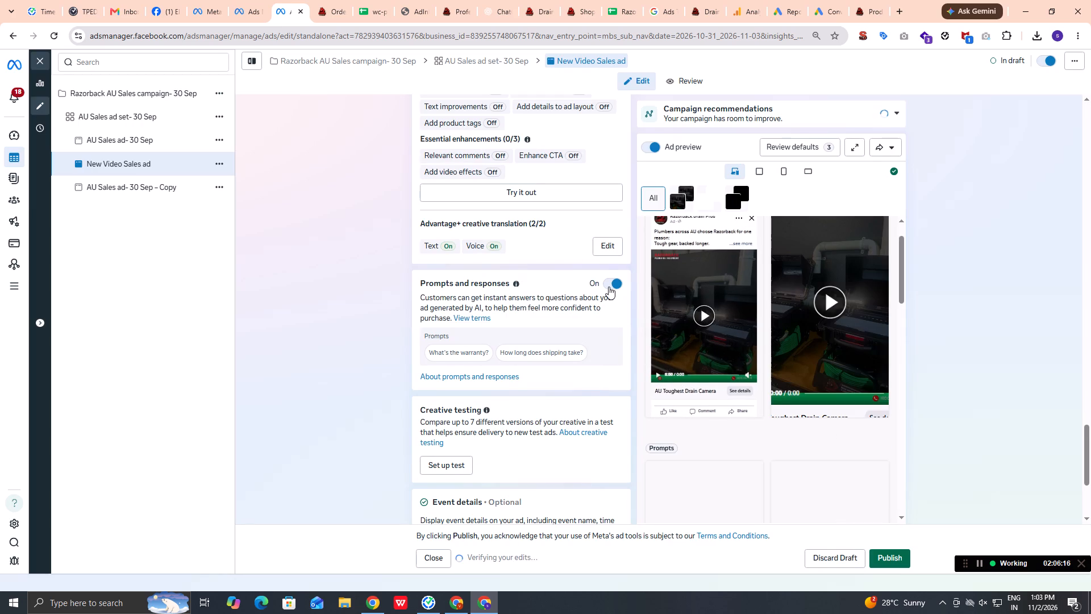
# Check how New Video Sales ad appears across all placements in the advanced preview, resuming the paused videos, and save the preview.
pyautogui.scroll(-1, 562, 434)
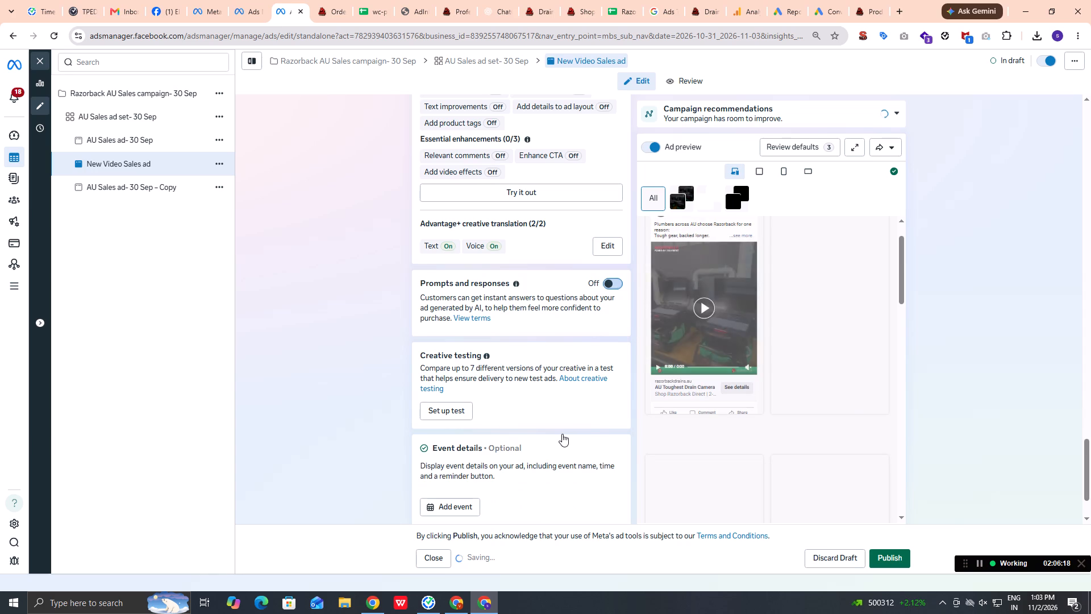
pyautogui.scroll(-4, 562, 434)
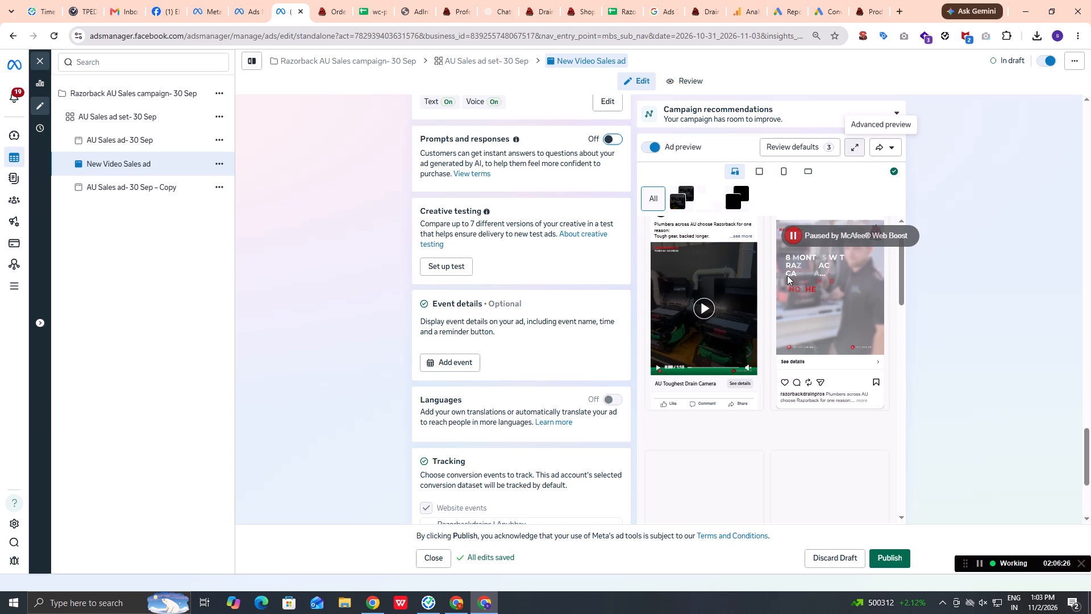
pyautogui.click(799, 239)
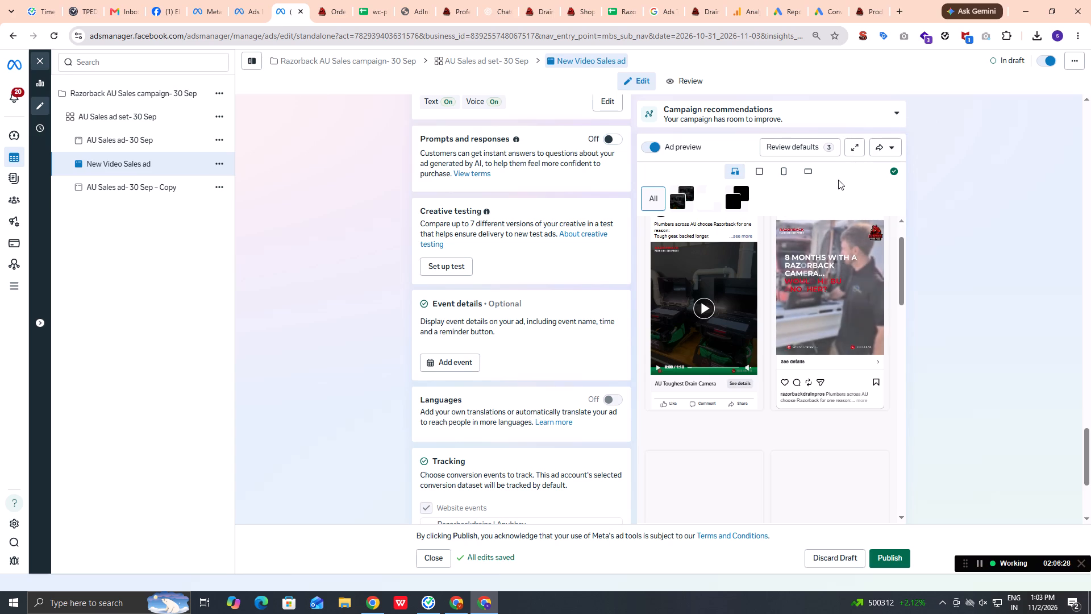
pyautogui.click(855, 146)
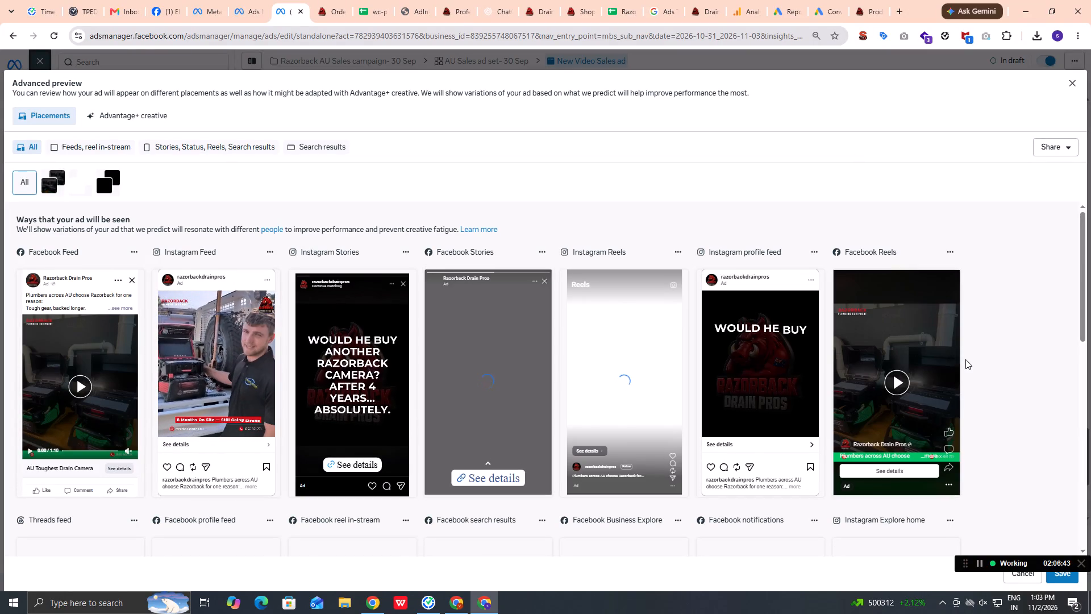
pyautogui.scroll(-1, 965, 359)
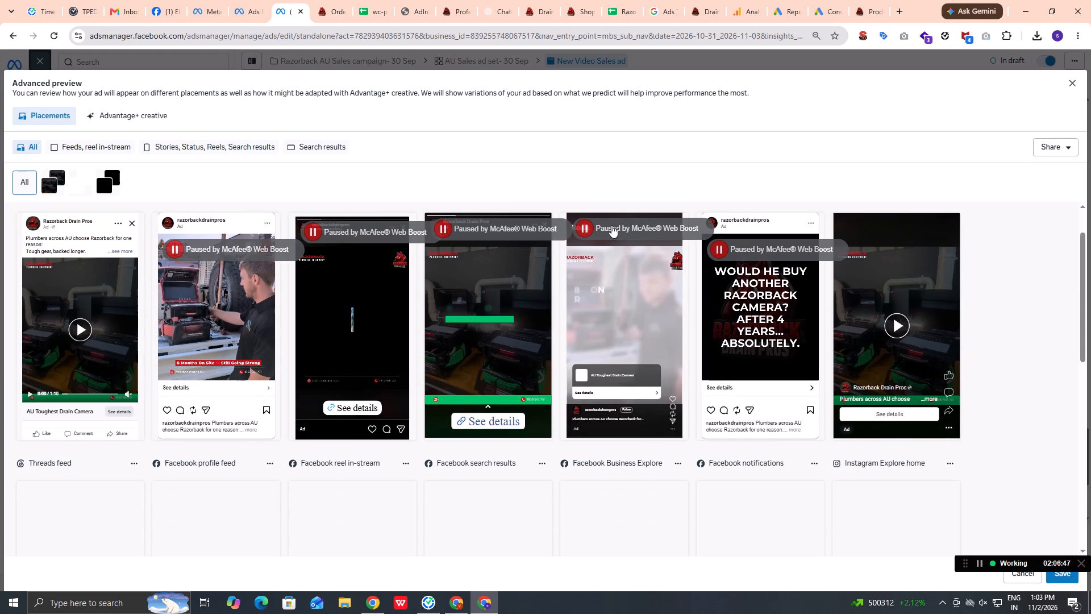
pyautogui.click(715, 250)
pyautogui.click(585, 226)
pyautogui.click(440, 227)
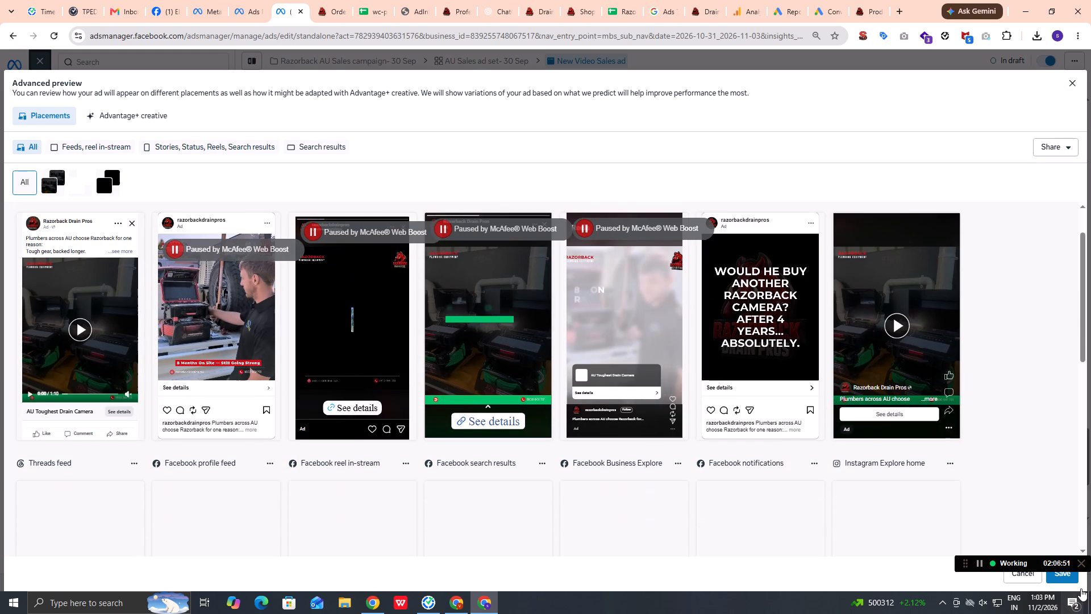
pyautogui.click(1067, 576)
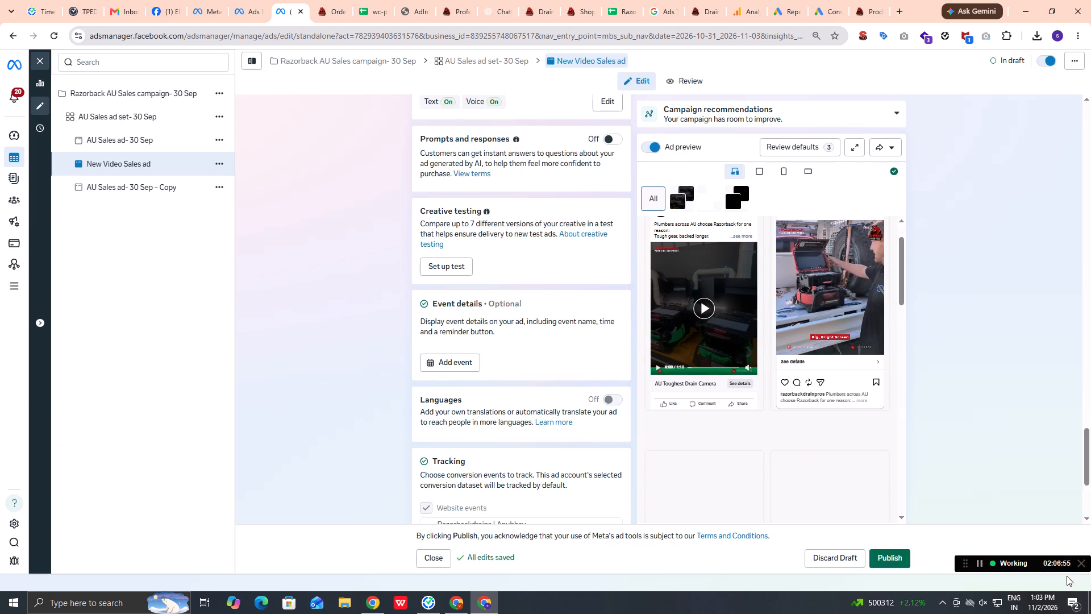
# Publish New Video Sales ad.
pyautogui.click(888, 559)
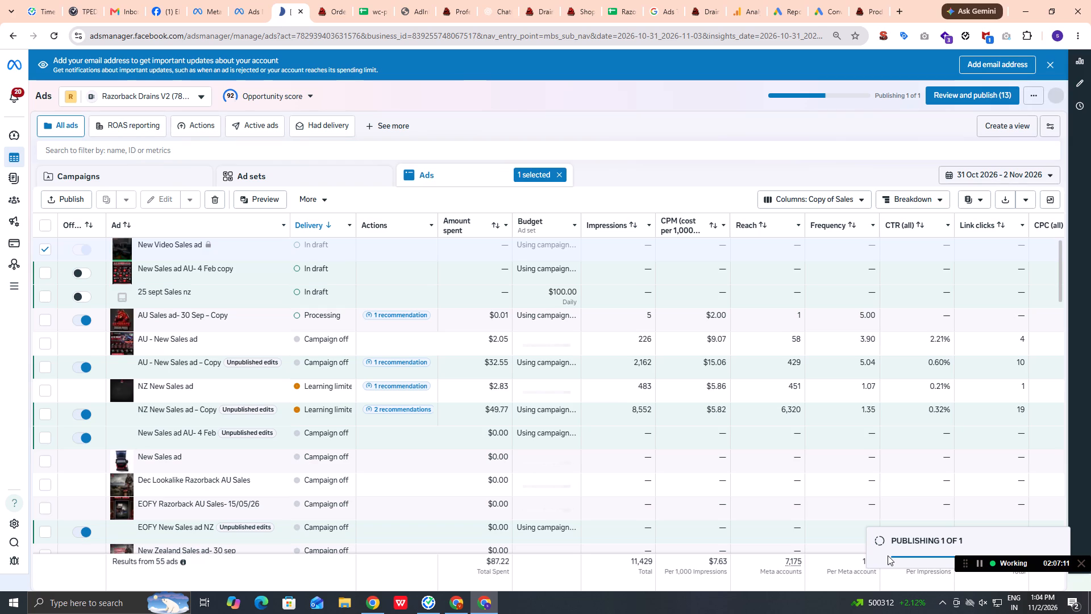
# Open the campaign list for Razorback Drains V2 in Ads Manager.
pyautogui.click(96, 178)
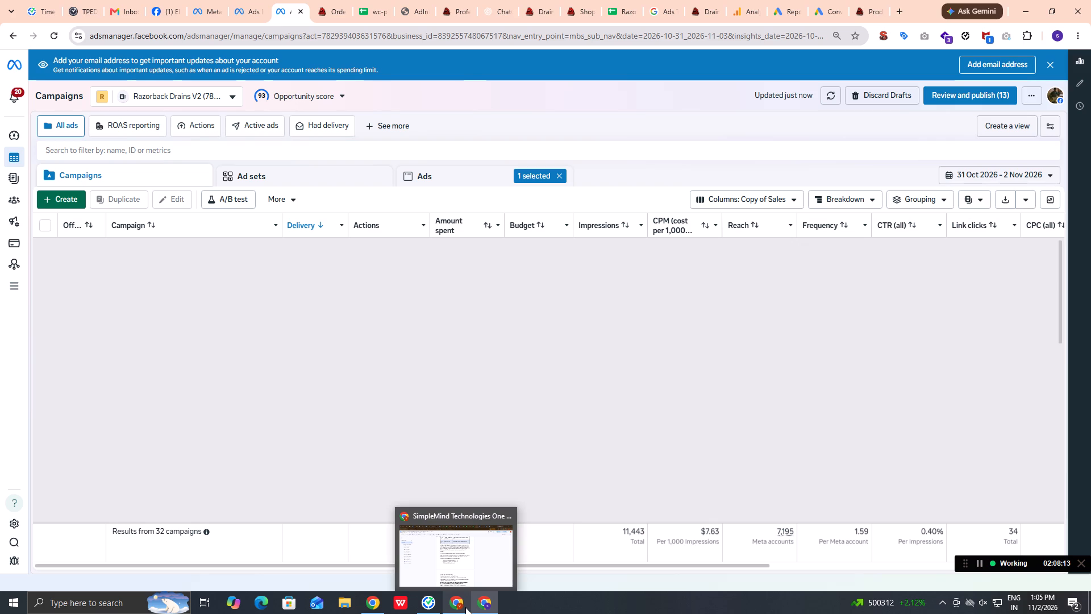
pyautogui.click(457, 610)
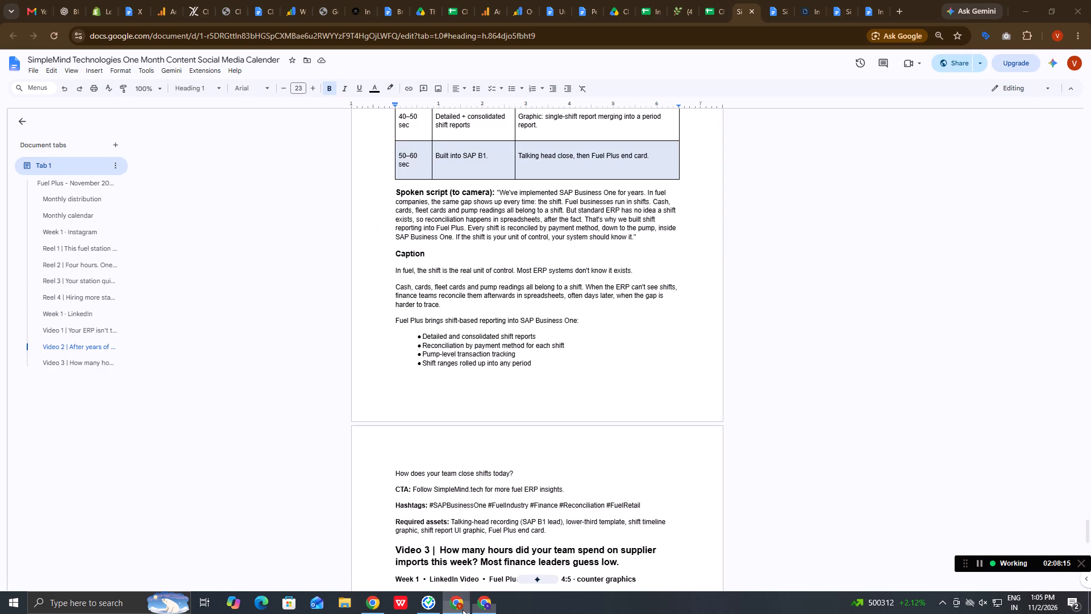
pyautogui.click(484, 608)
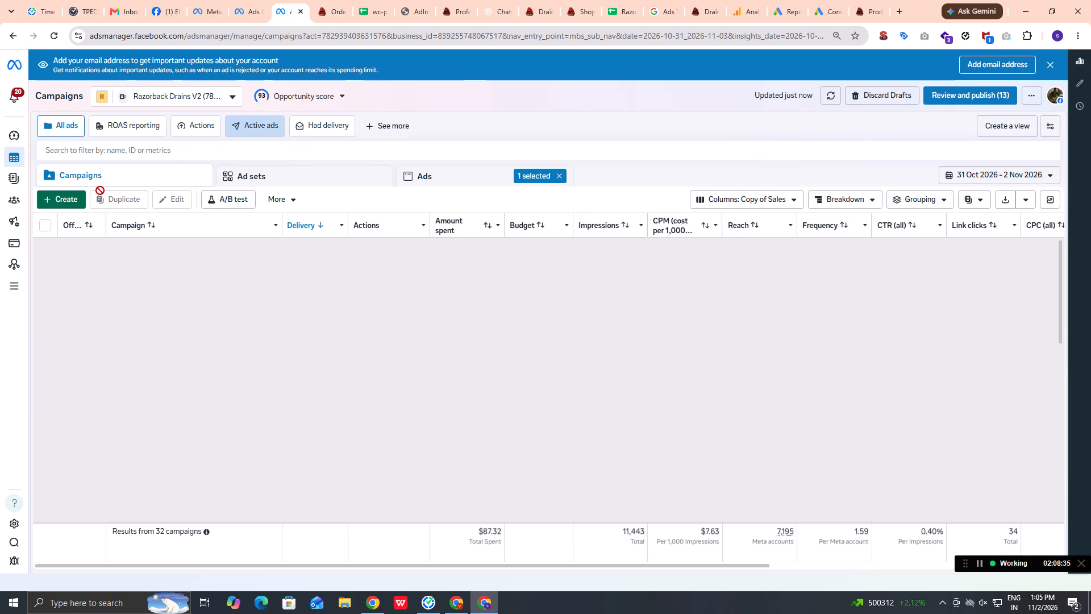
pyautogui.click(127, 176)
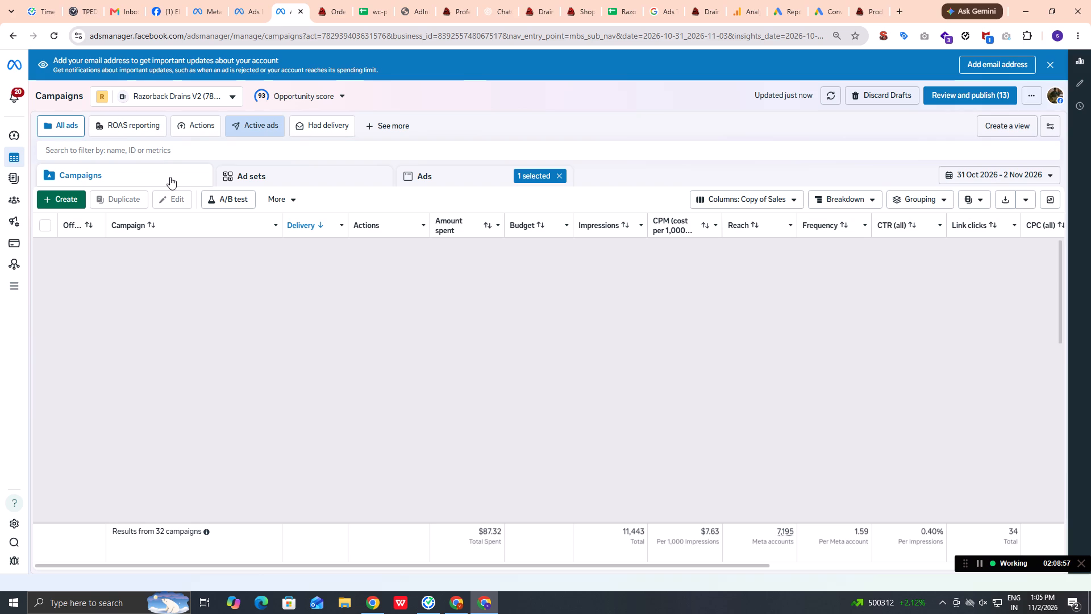
pyautogui.click(170, 177)
# Switch to Google Ads for razorbackdrains.au, glance at the conversion goals summary, and leave the unsaved Conversions report.
pyautogui.click(817, 4)
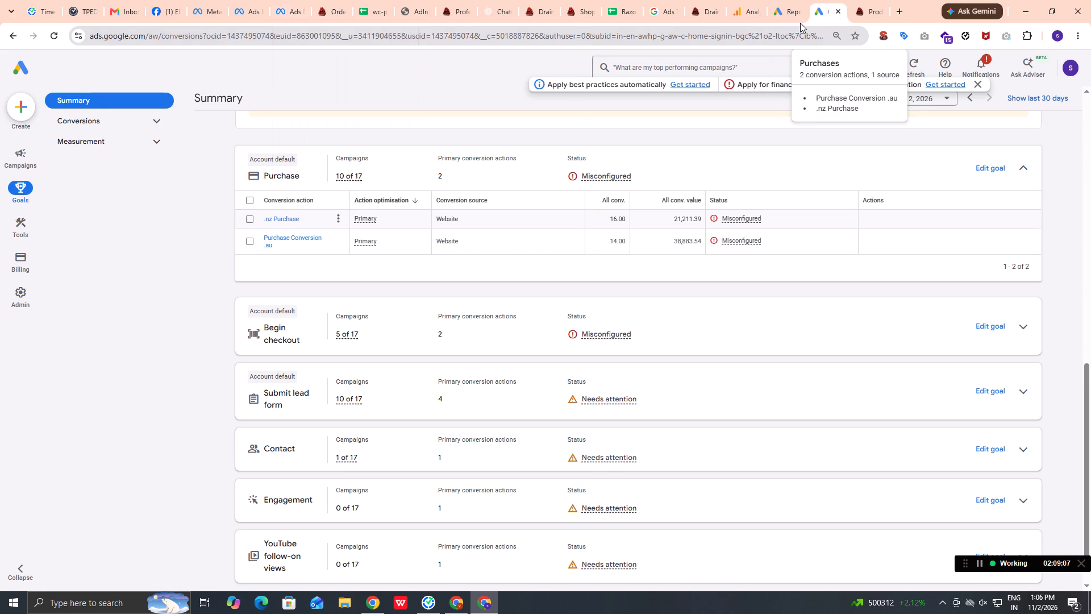
pyautogui.click(798, 10)
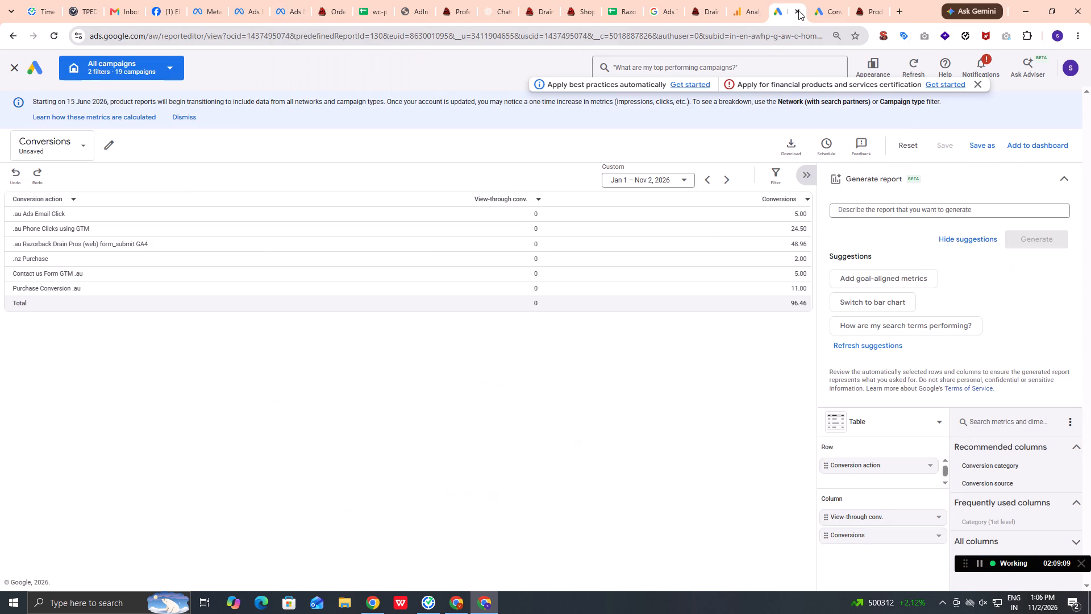
pyautogui.click(10, 66)
pyautogui.click(644, 354)
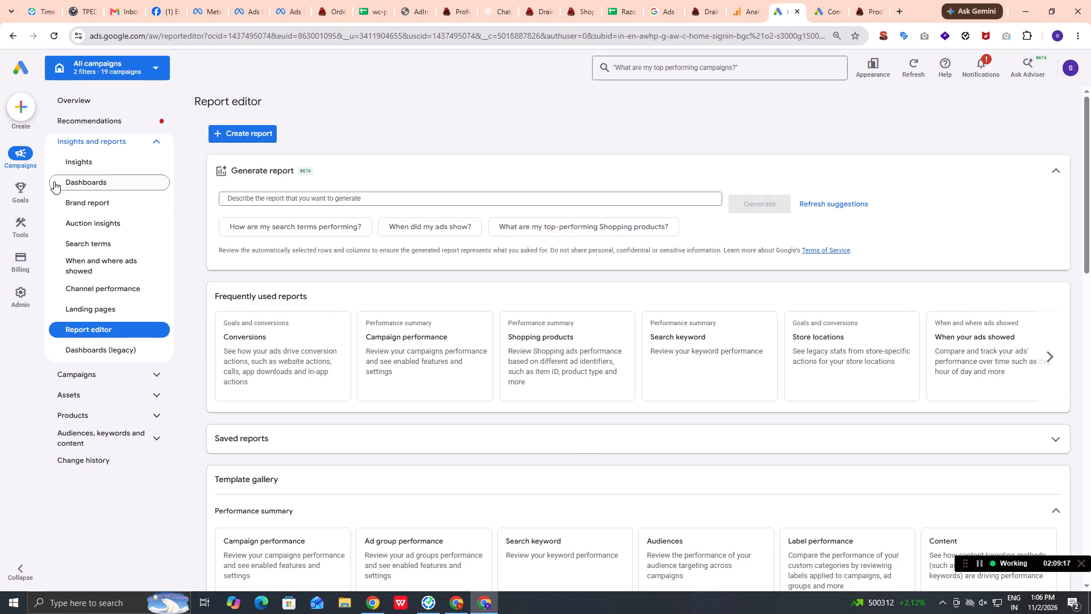
# Open the Google Ads campaigns table and examine each campaign's performance and conversion action breakdown for Jan 1 – Nov 2, 2026.
pyautogui.click(21, 156)
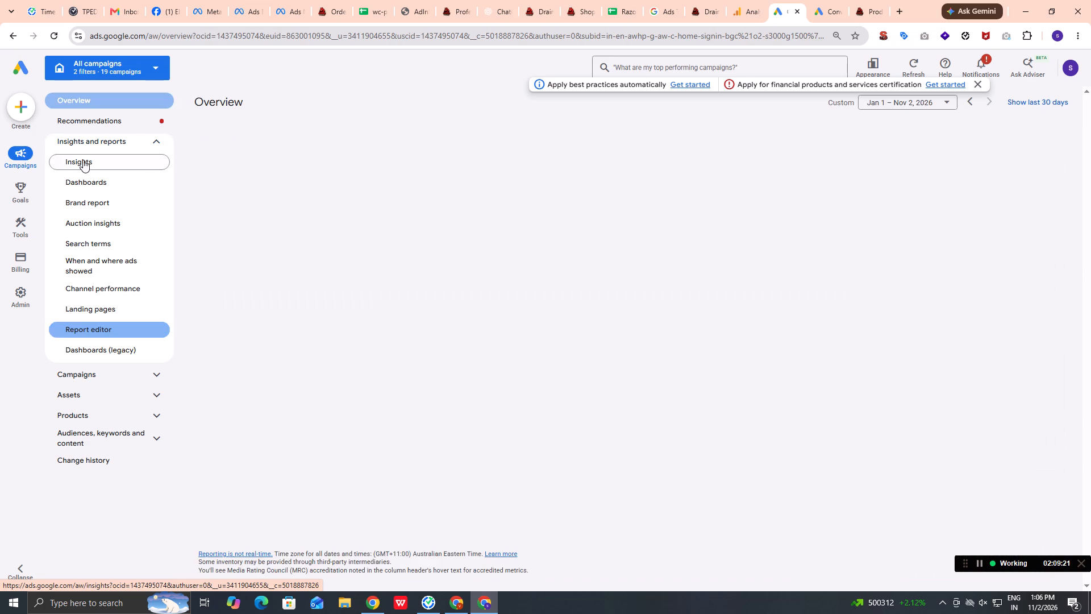
pyautogui.click(137, 376)
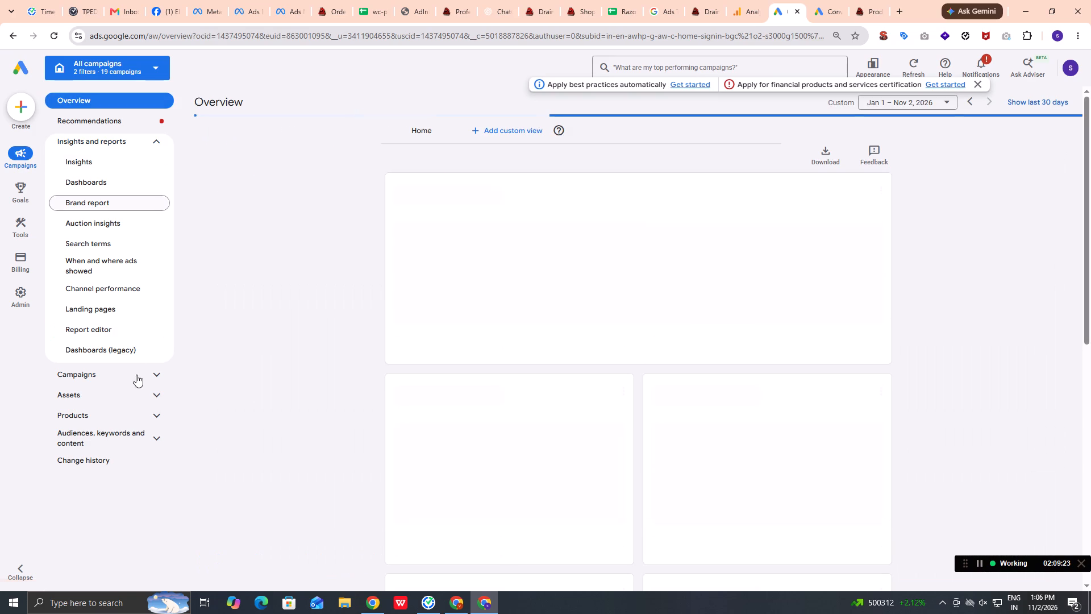
pyautogui.scroll(-3, 137, 376)
pyautogui.click(84, 387)
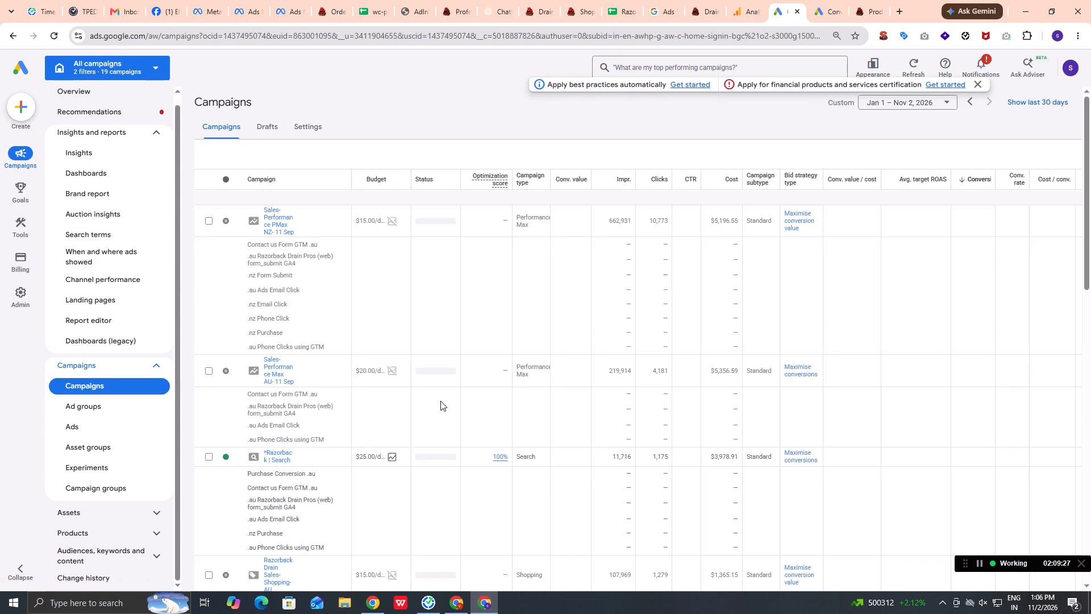
pyautogui.scroll(-2, 440, 401)
pyautogui.scroll(1, 440, 401)
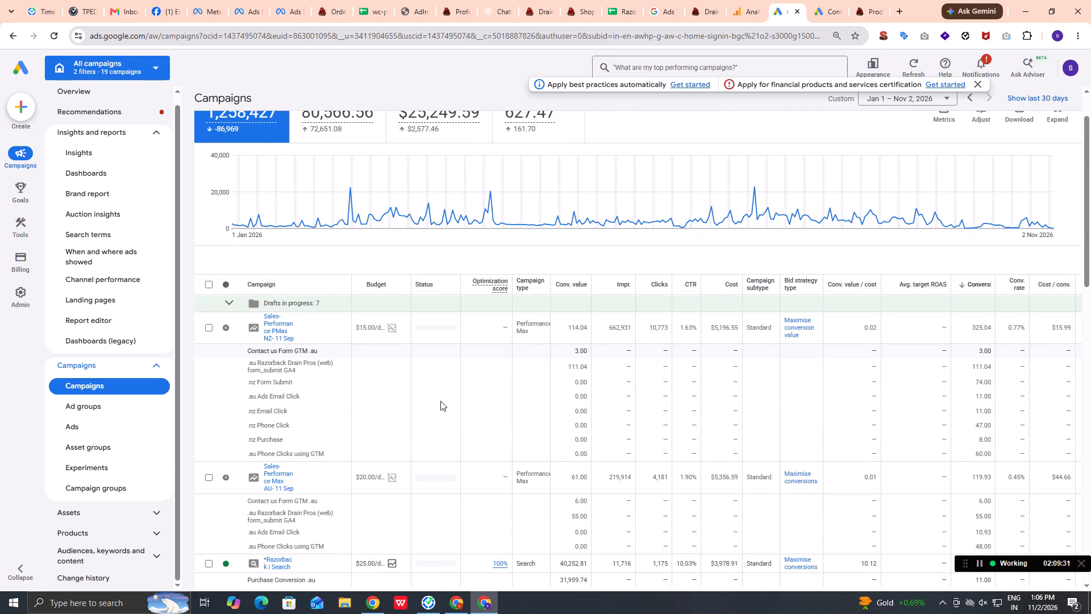
pyautogui.scroll(-1, 440, 401)
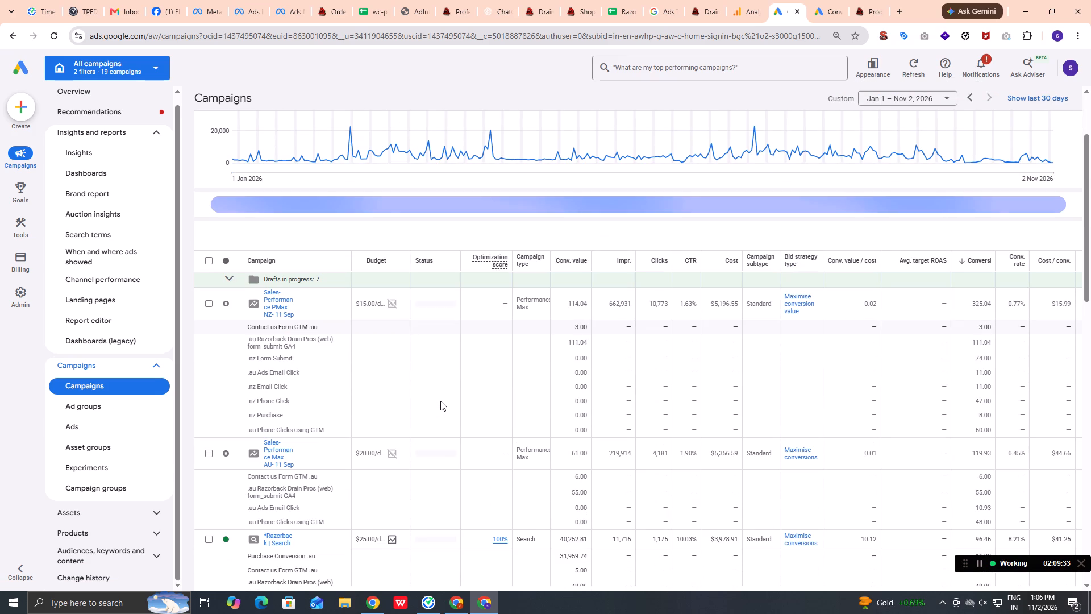